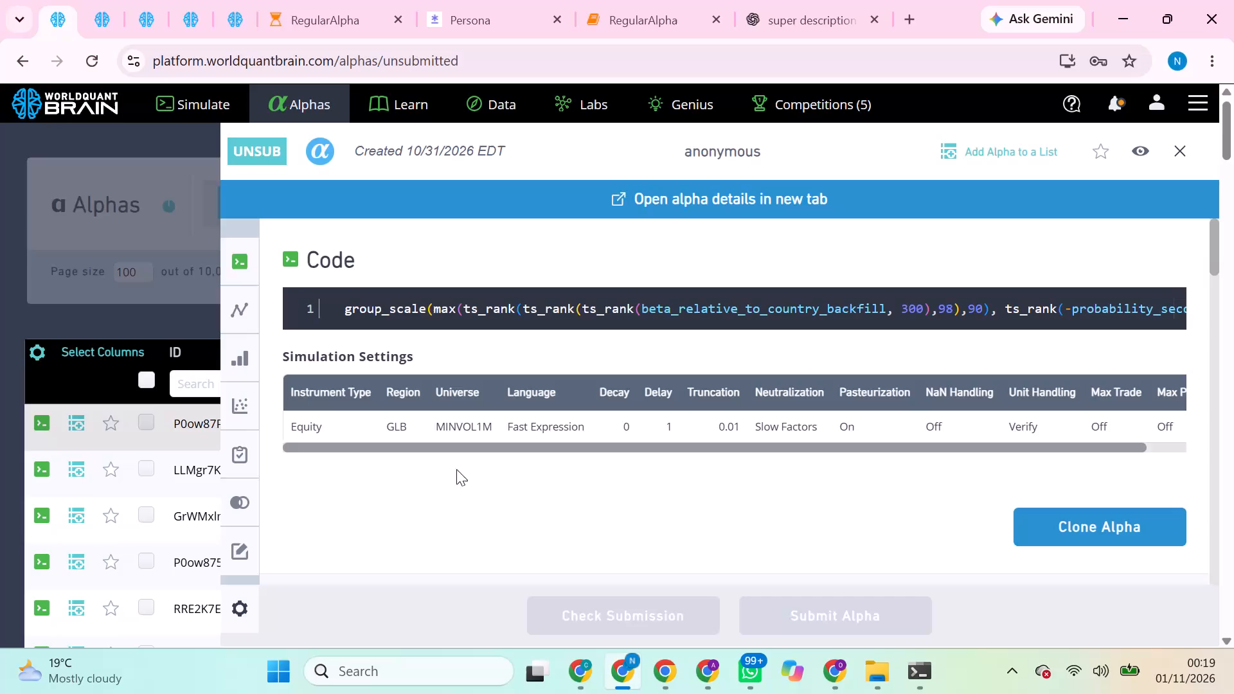
Review the code of the three unsubmitted alphas listed below P0ow87, ending with P0ow875E, and close the details.
click(200, 463)
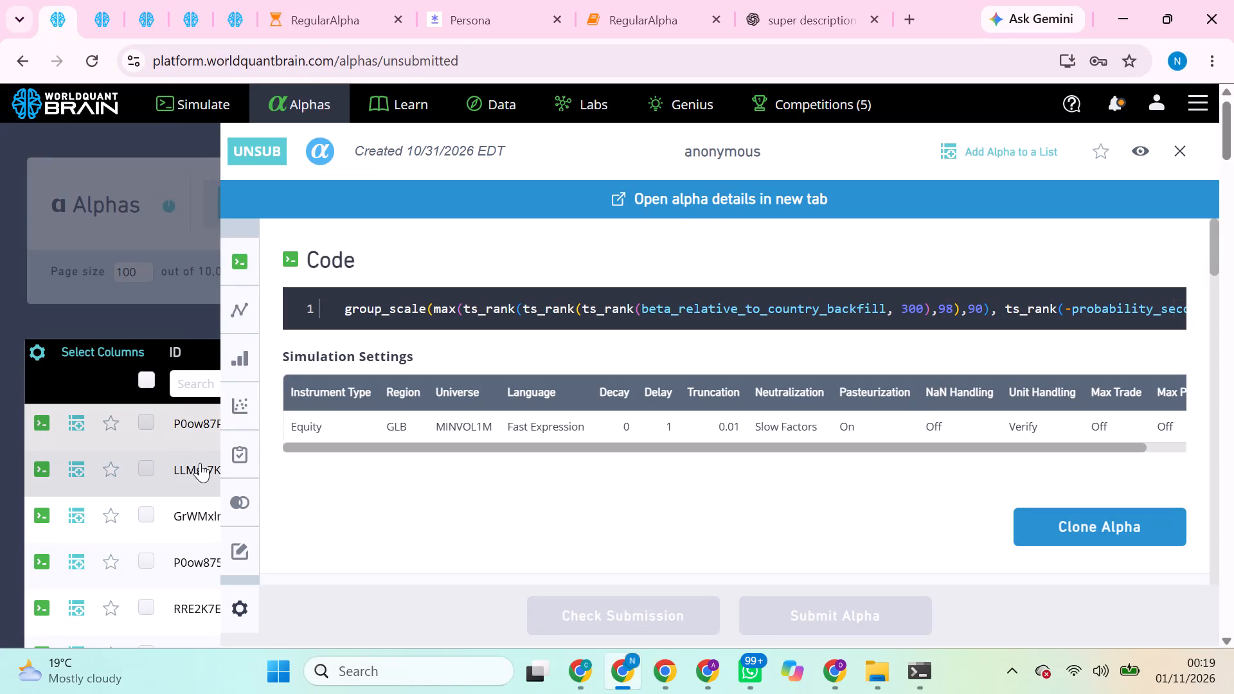
click(200, 515)
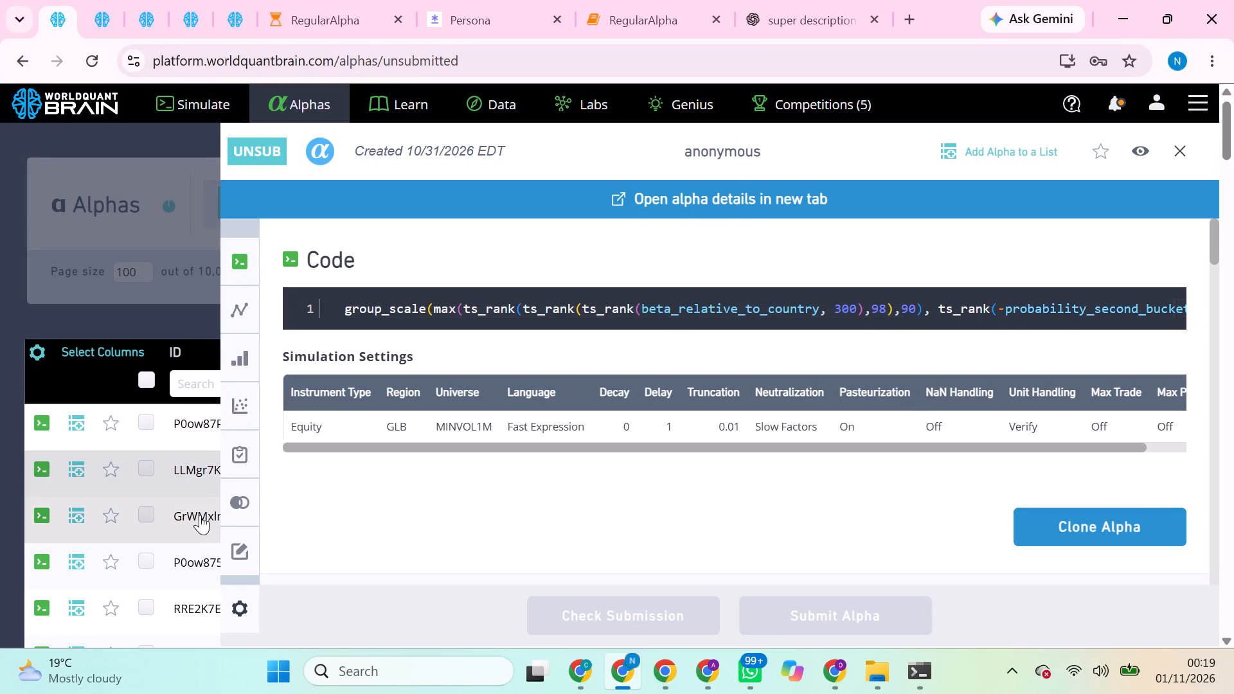
click(200, 560)
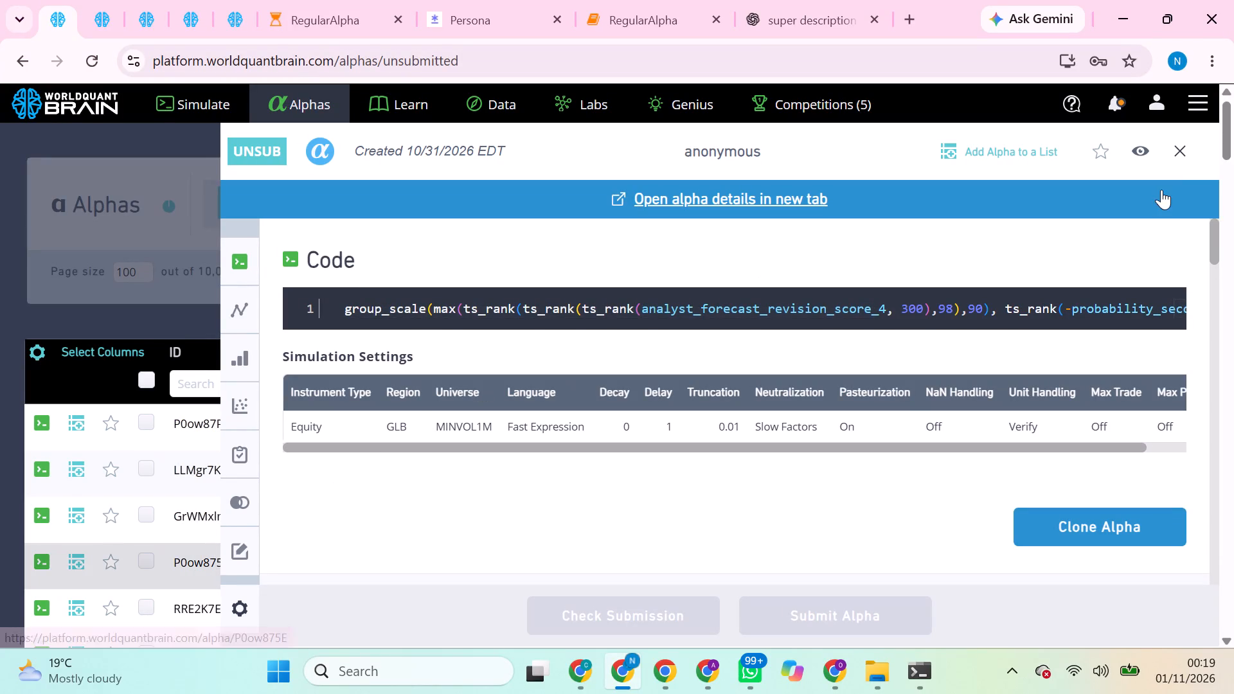
click(1176, 153)
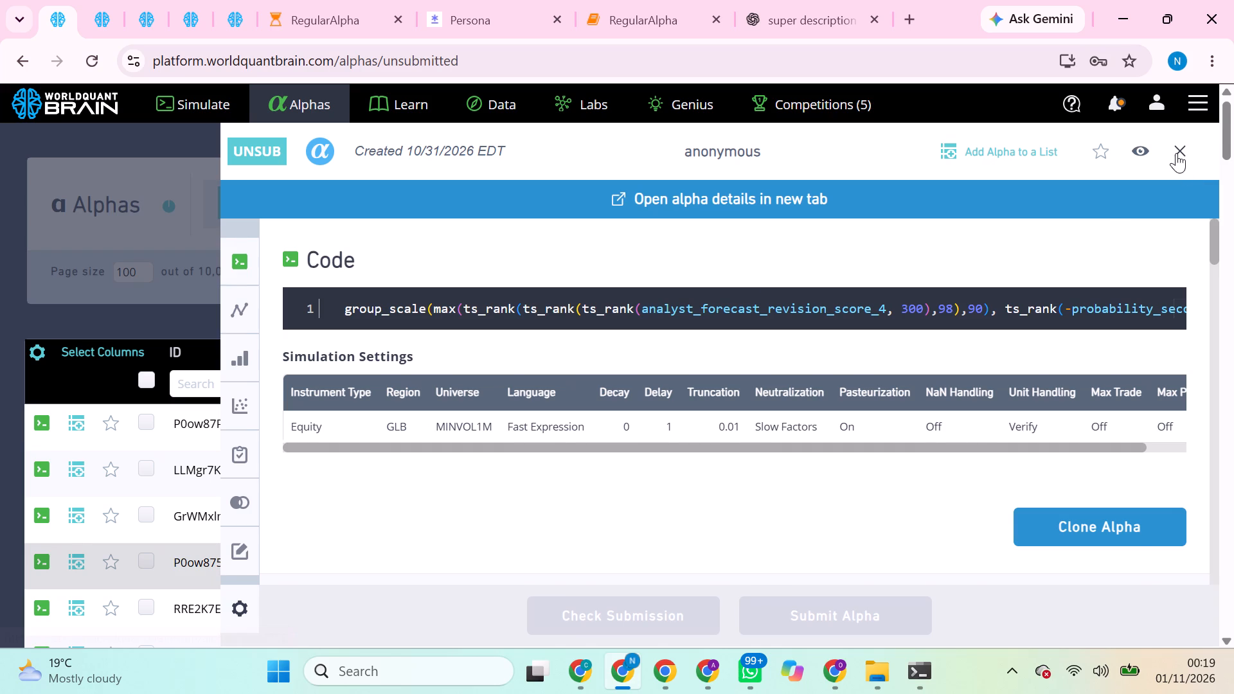
Look through the unsubmitted alphas on page 1 of the list and go on to page 2.
scroll(1041, 390, down, 7)
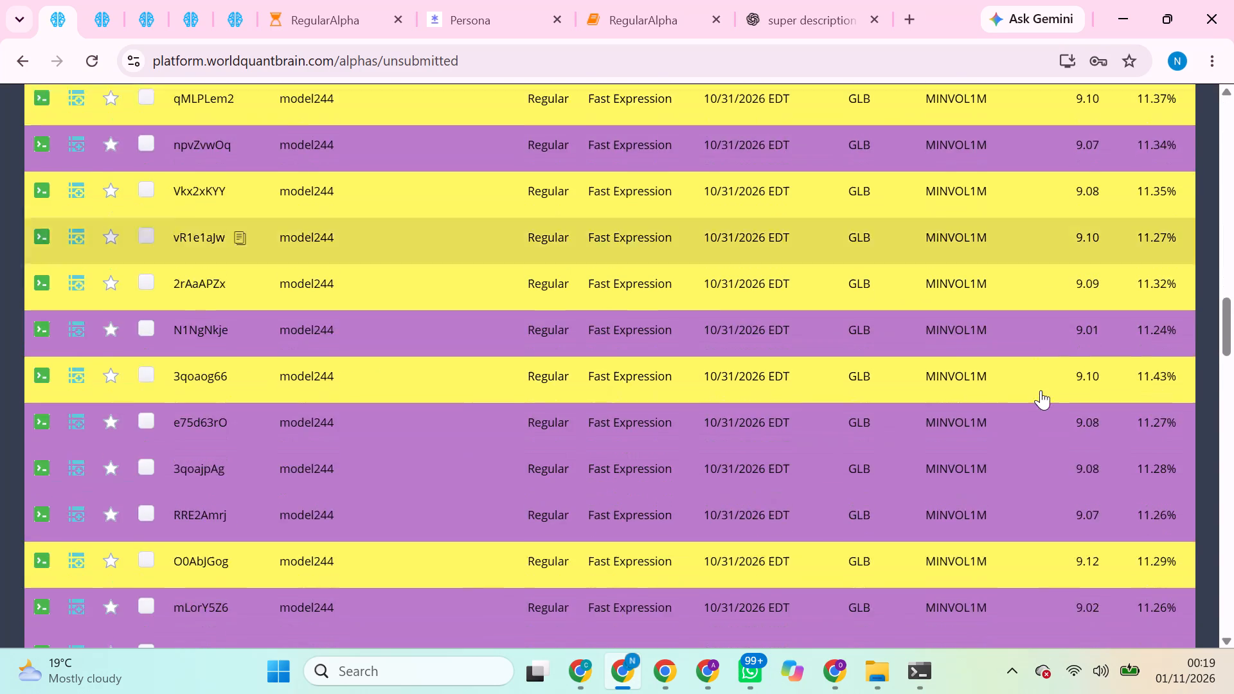
scroll(1041, 390, down, 3)
scroll(1041, 390, up, 3)
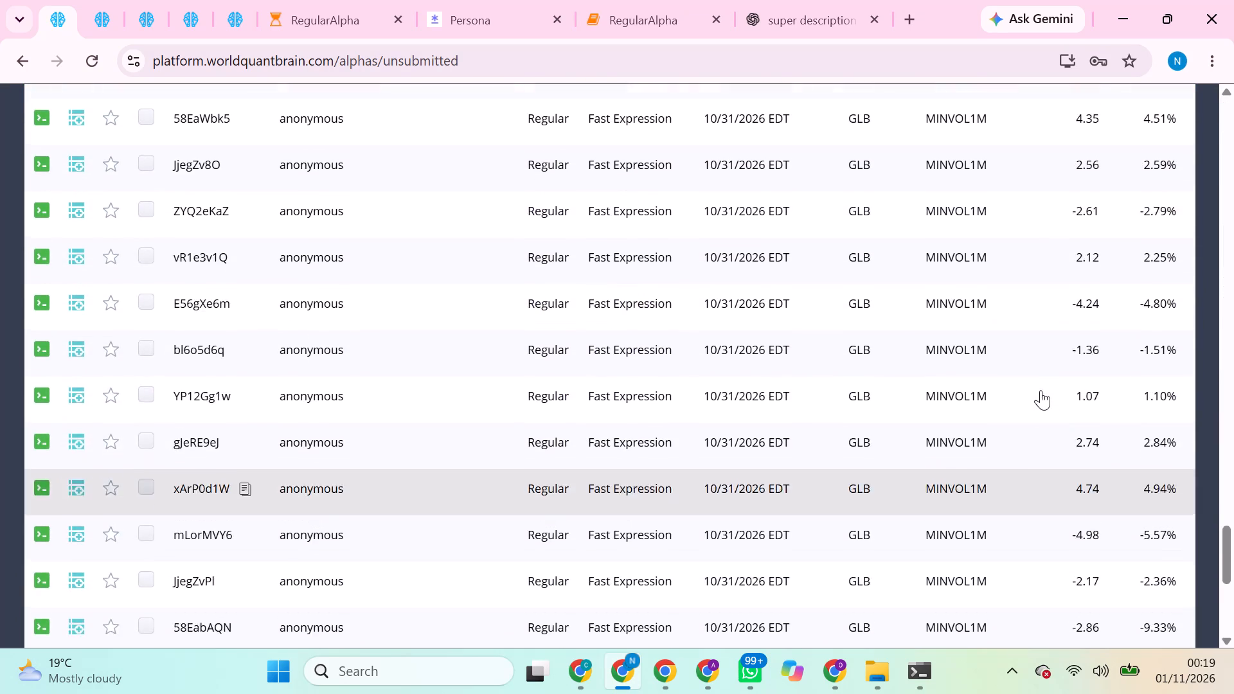
scroll(1041, 390, up, 3)
scroll(1041, 390, down, 2)
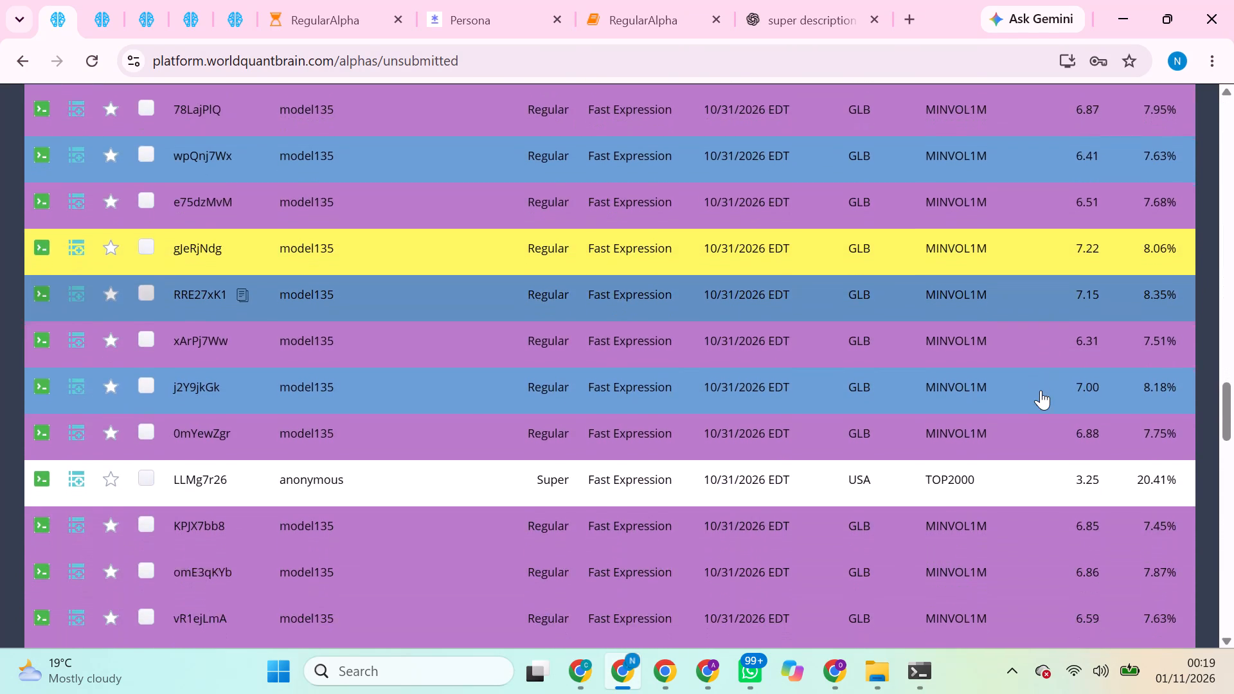
scroll(1041, 390, down, 4)
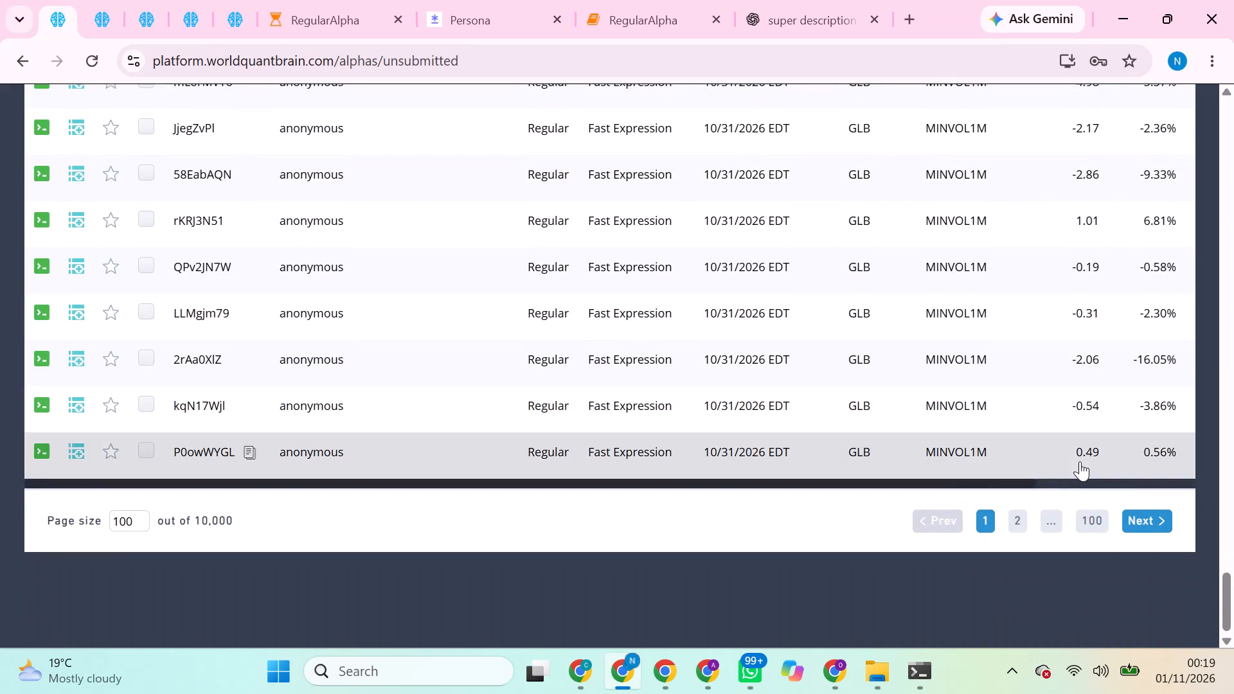
click(1026, 514)
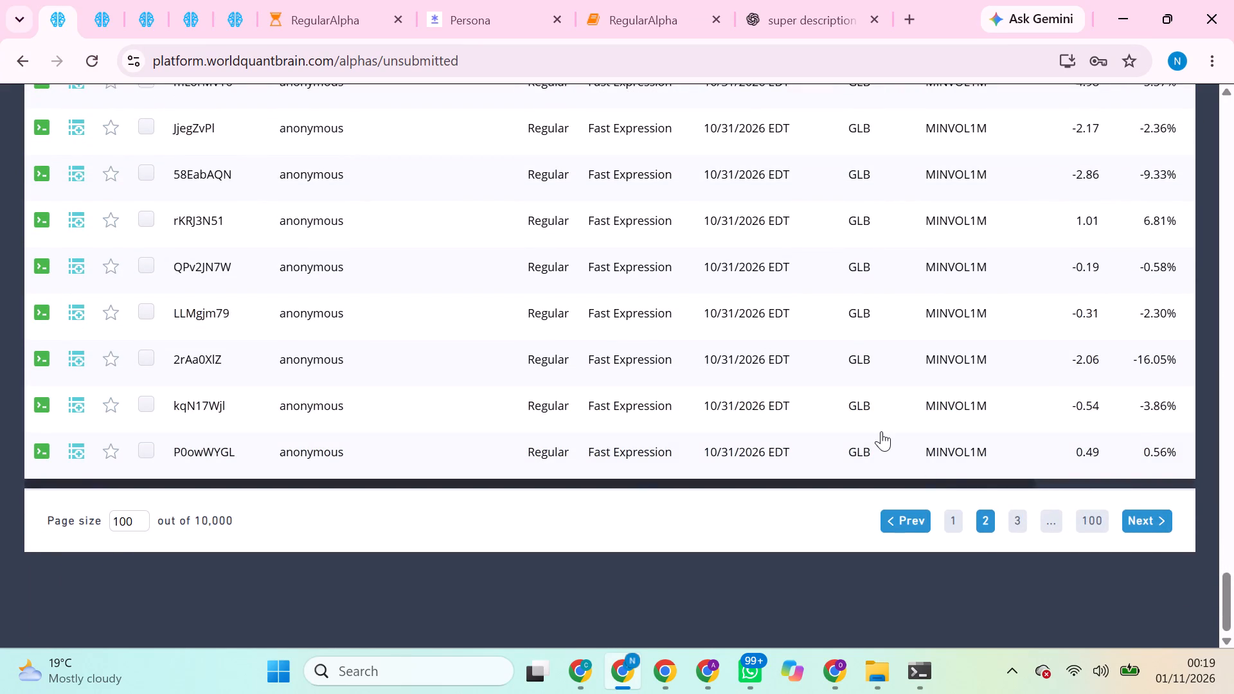
scroll(881, 431, up, 2)
scroll(881, 431, down, 1)
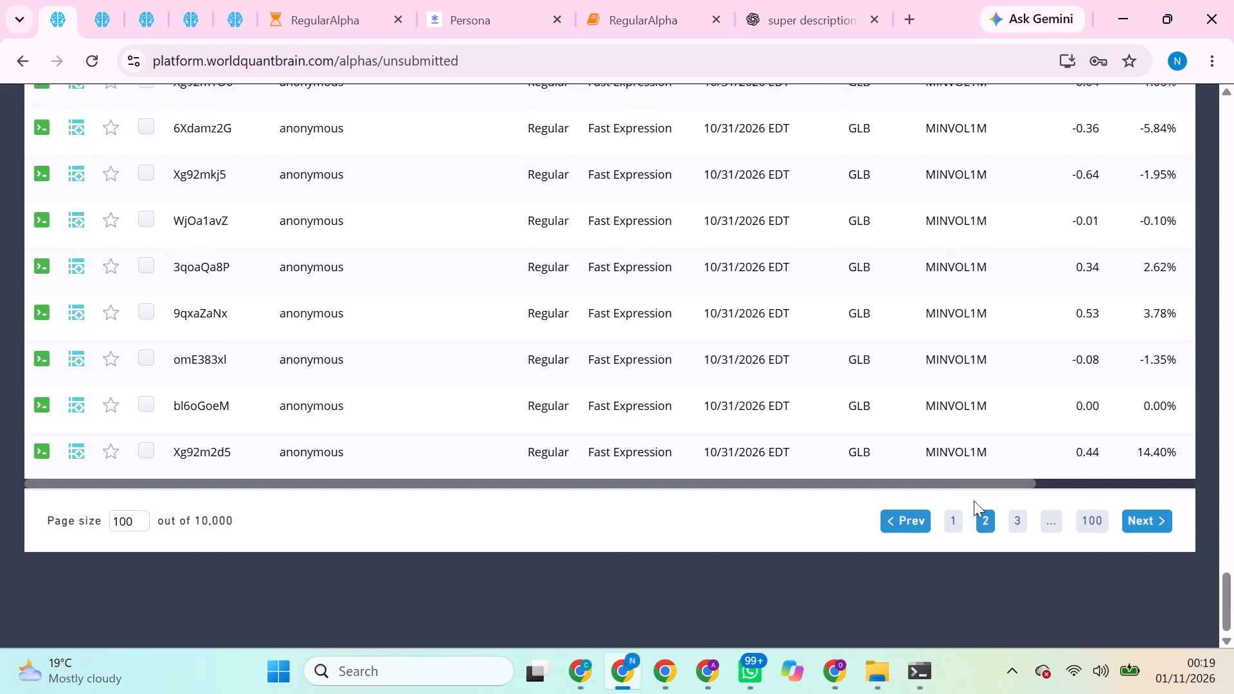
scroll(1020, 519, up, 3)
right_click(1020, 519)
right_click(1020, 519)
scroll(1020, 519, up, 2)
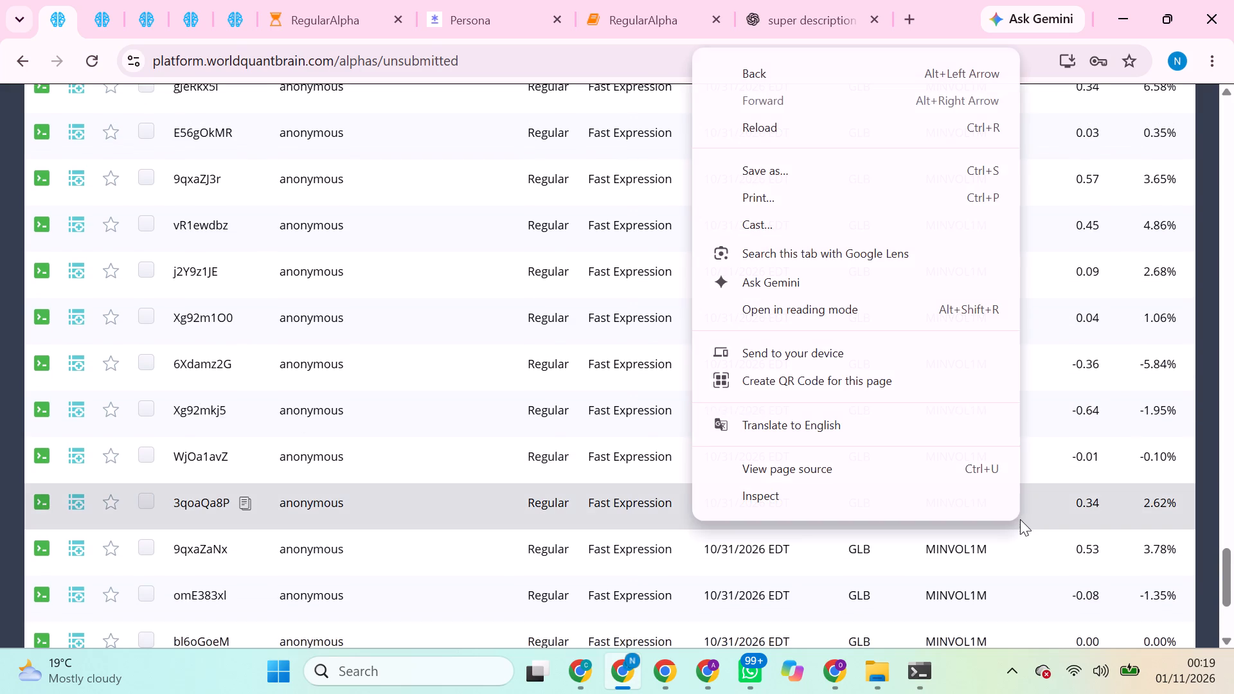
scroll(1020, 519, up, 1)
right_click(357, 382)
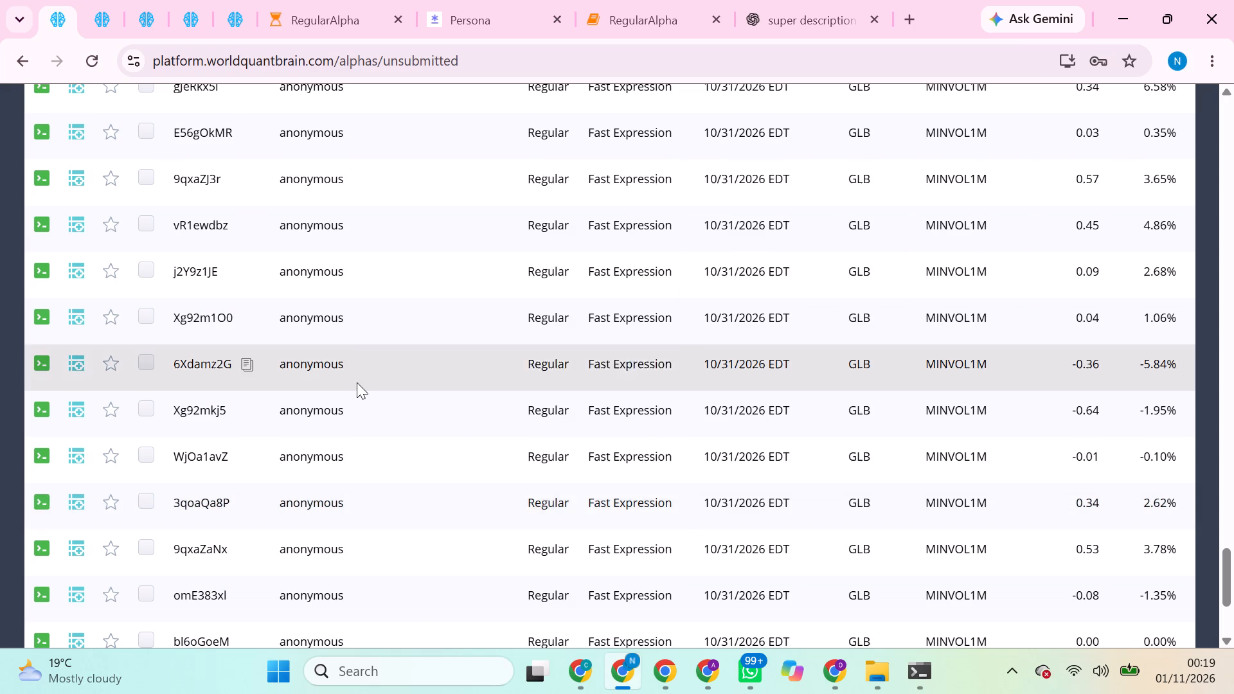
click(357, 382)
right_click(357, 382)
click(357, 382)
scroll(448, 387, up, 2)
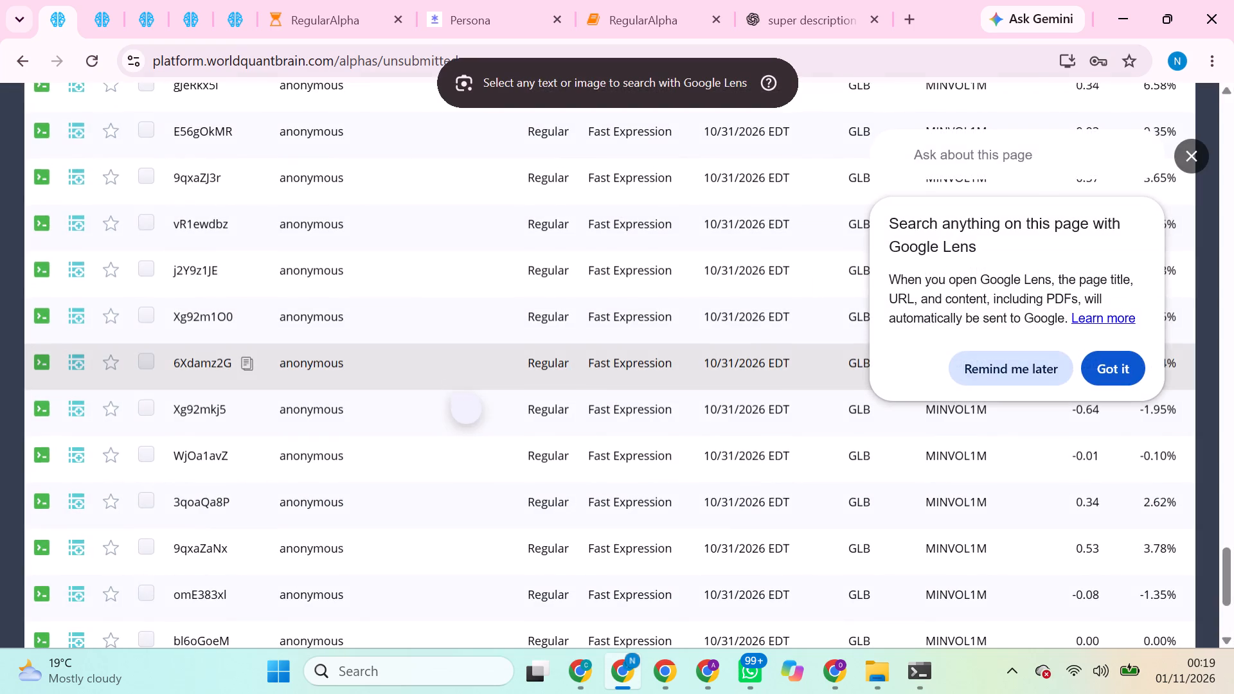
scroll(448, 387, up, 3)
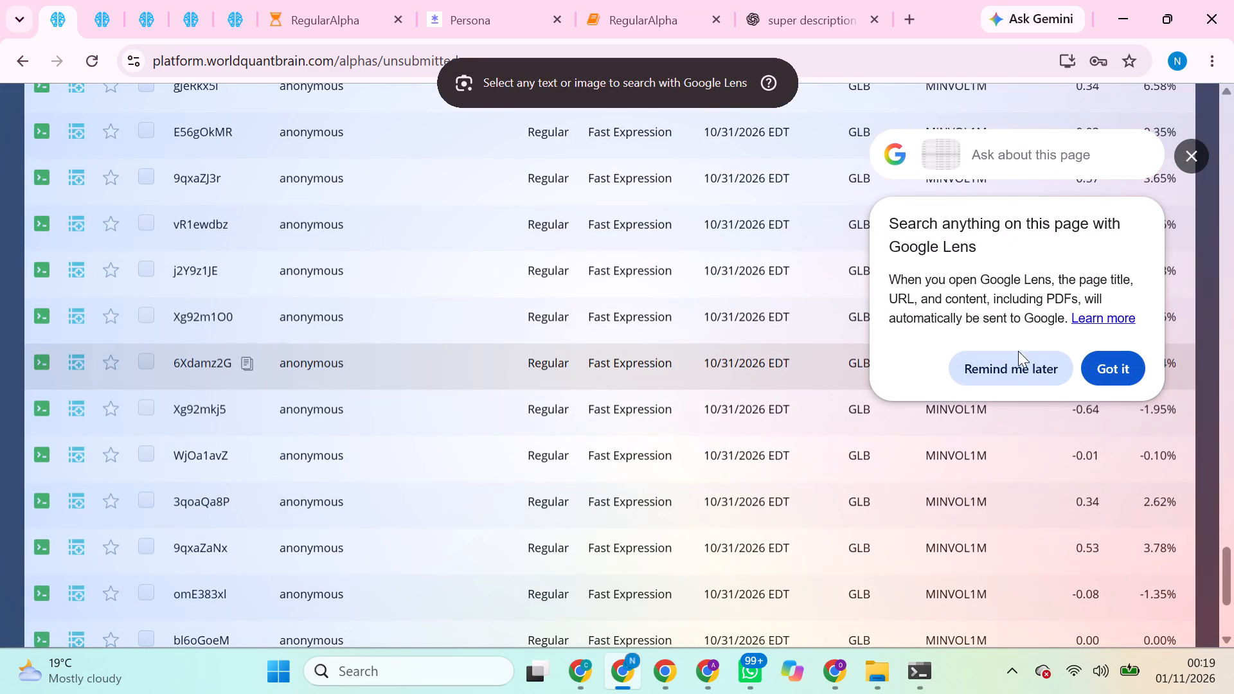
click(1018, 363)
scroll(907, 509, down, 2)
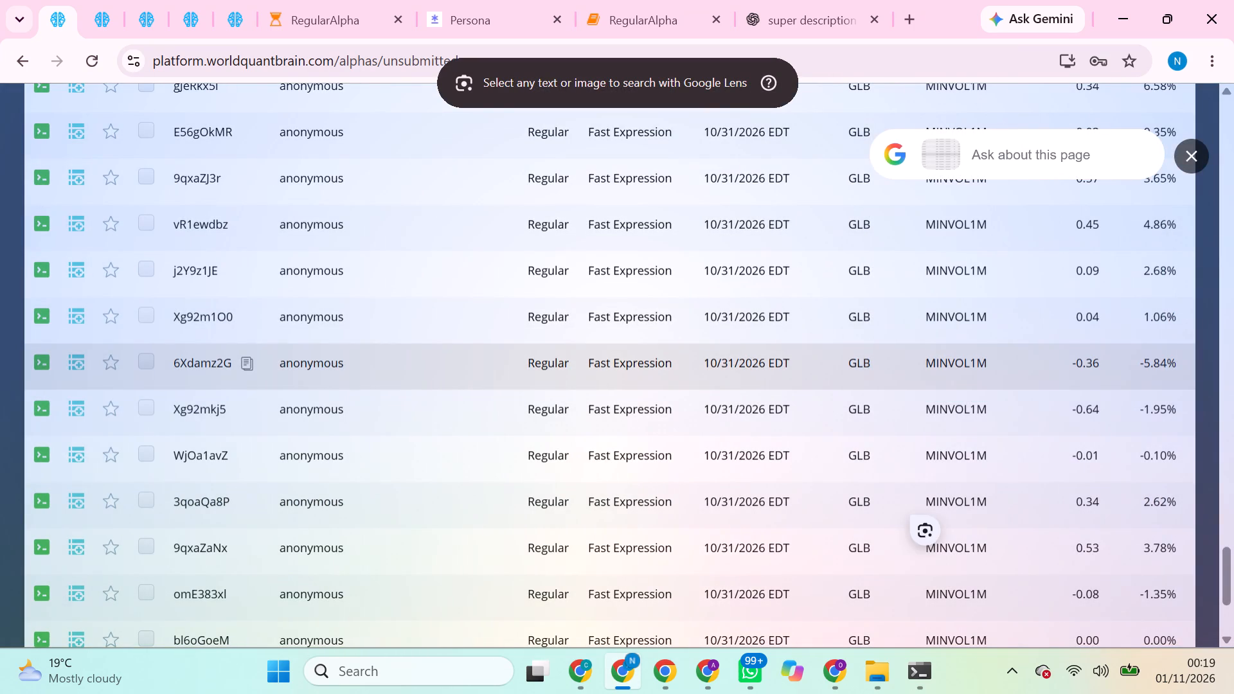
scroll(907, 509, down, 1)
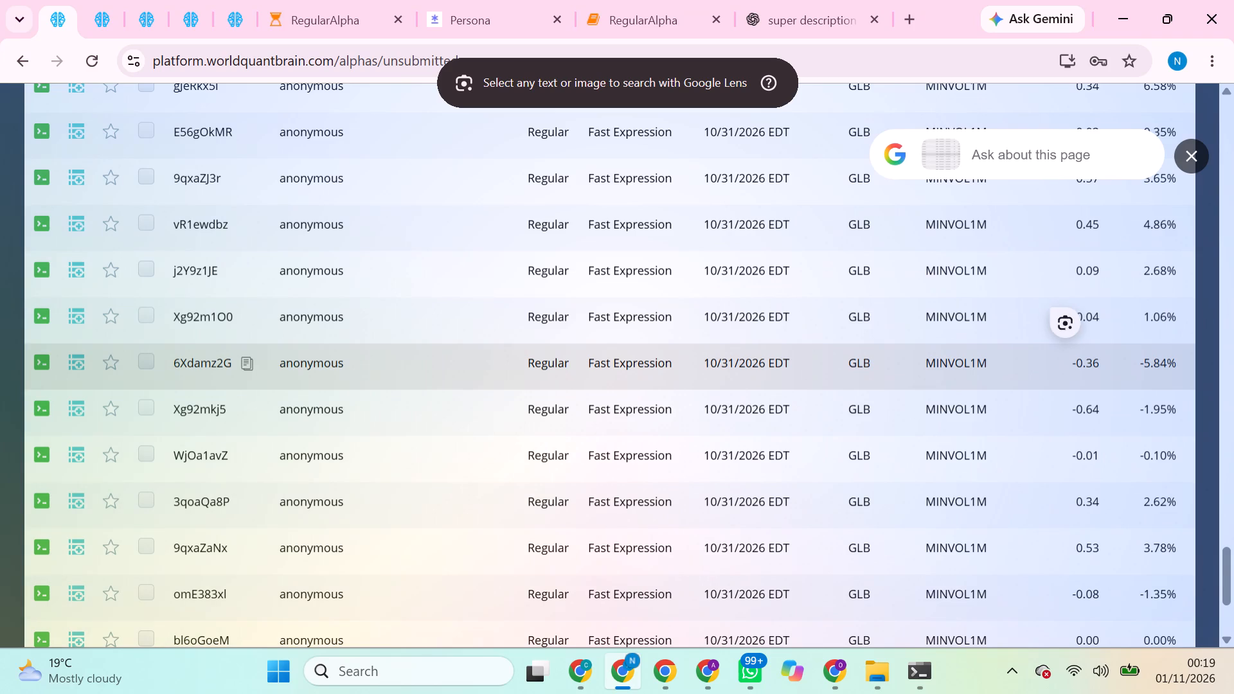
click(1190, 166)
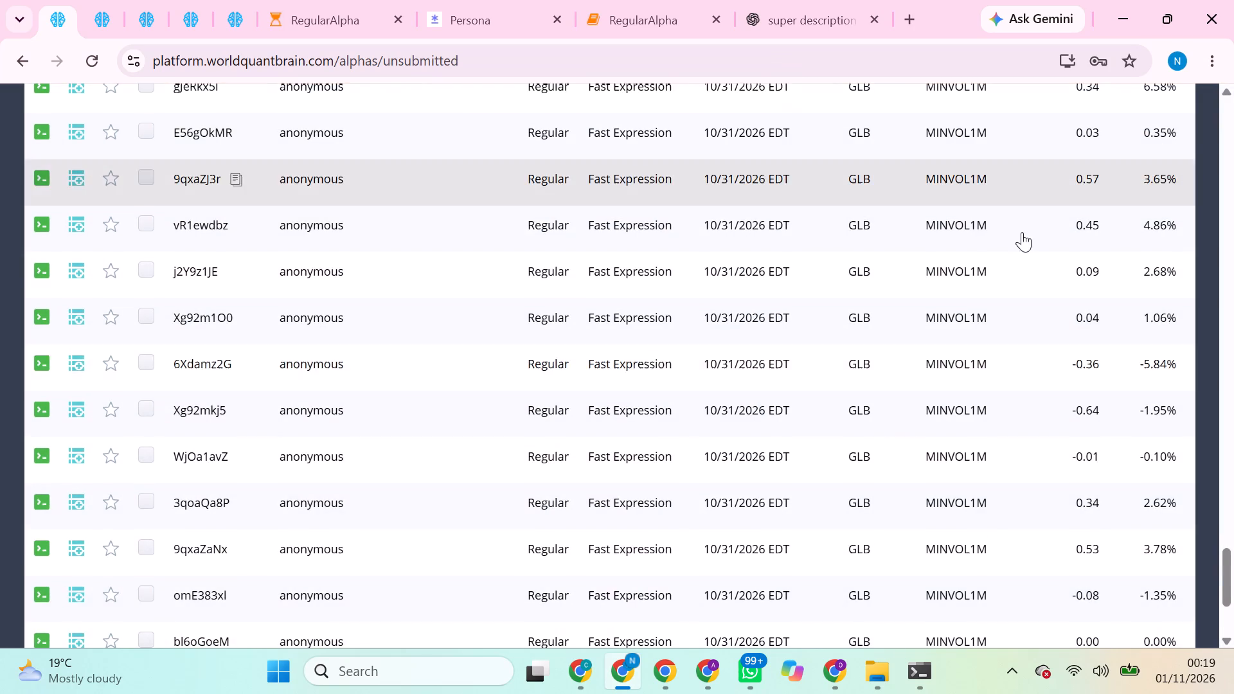
Go to page 3 of the unsubmitted alphas and examine the Sharpe and returns values listed there.
scroll(767, 377, down, 4)
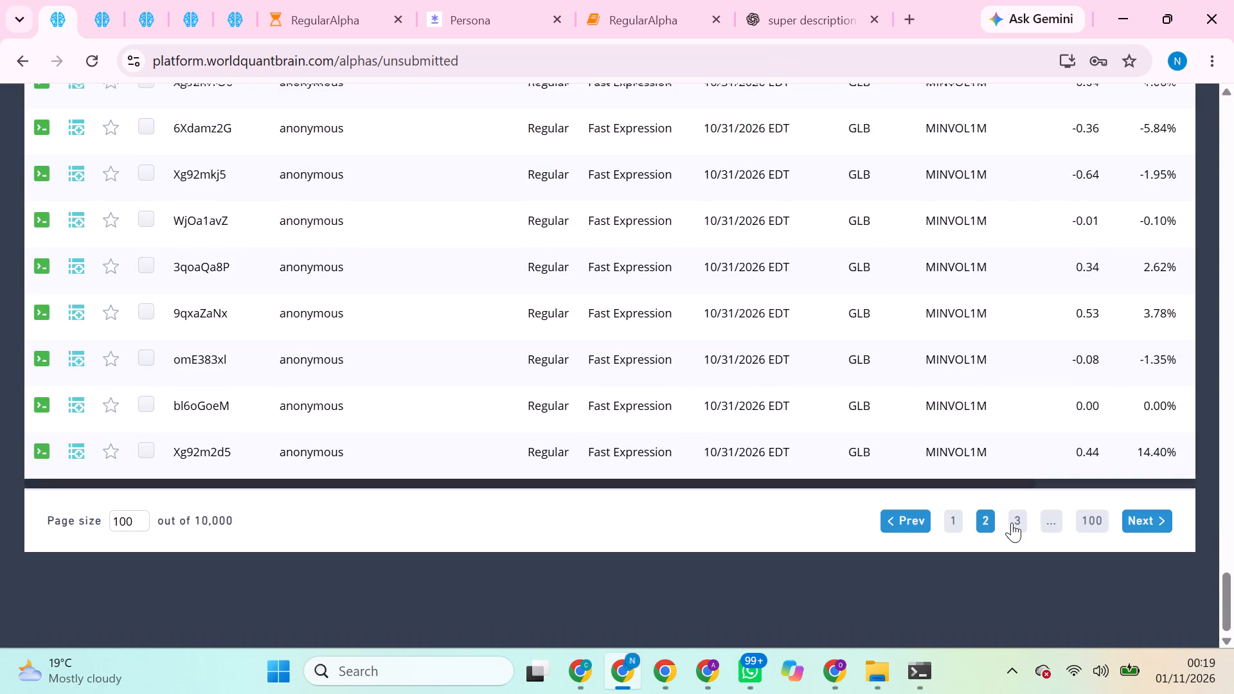
click(1012, 522)
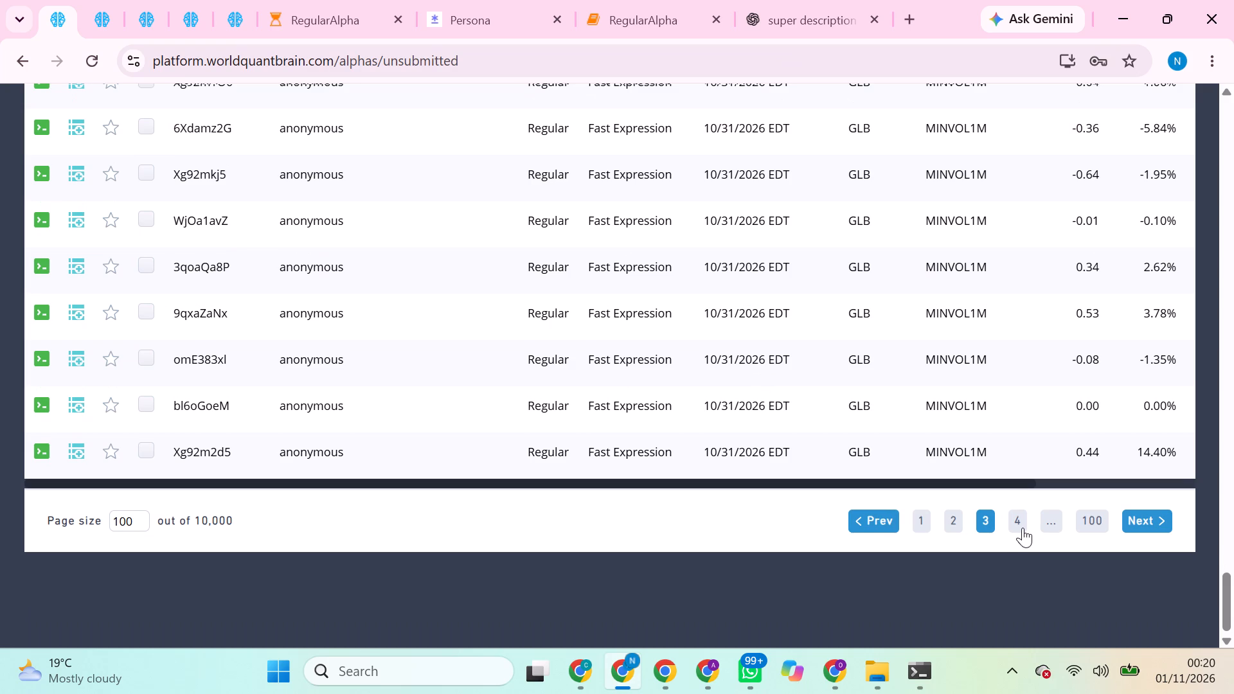
scroll(795, 419, up, 1)
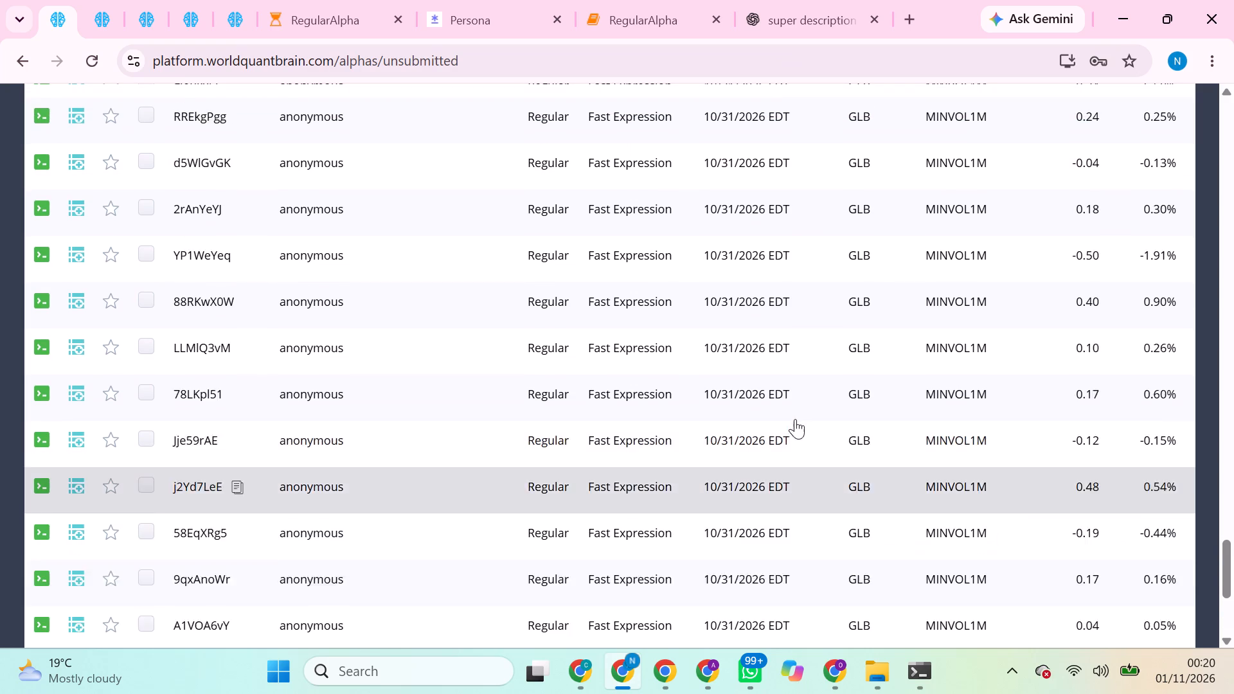
scroll(795, 419, up, 5)
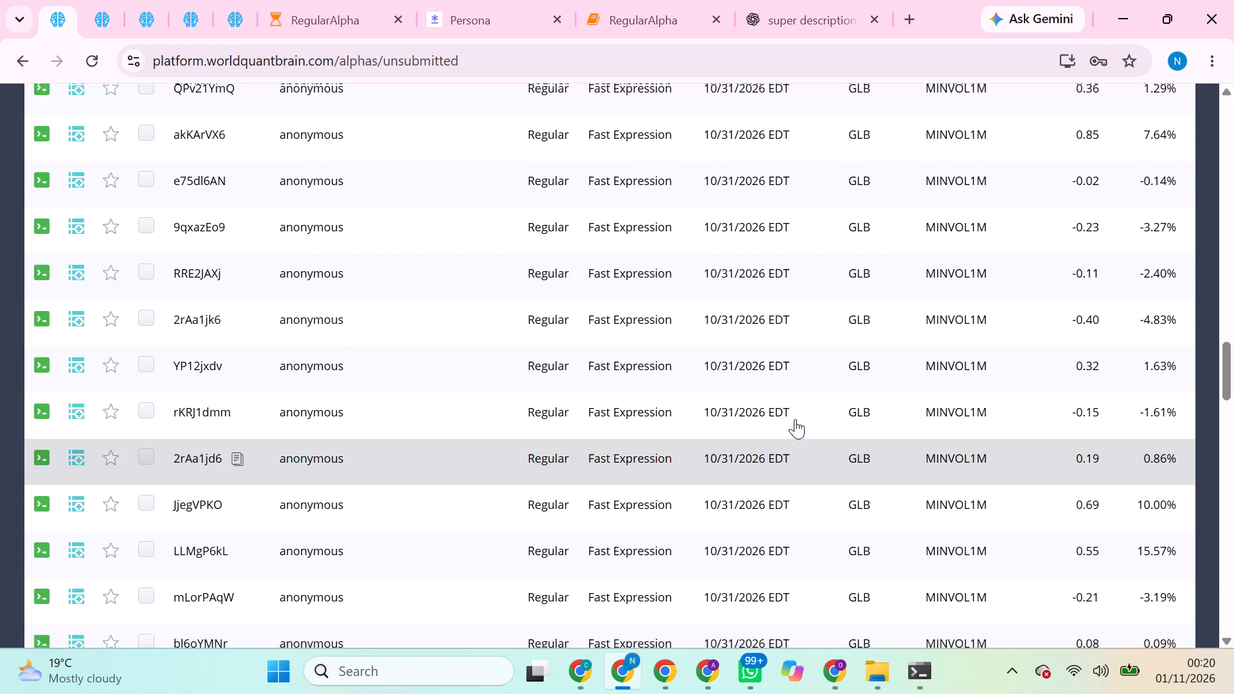
scroll(795, 419, up, 3)
scroll(795, 419, down, 9)
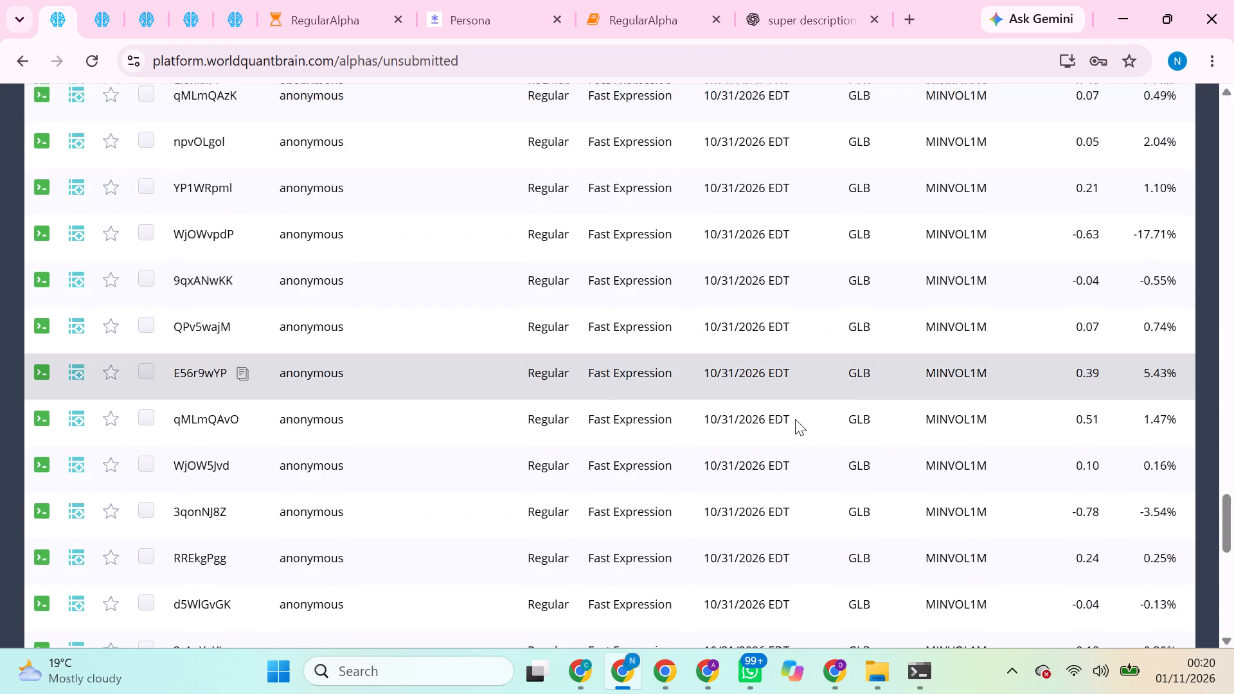
scroll(795, 419, down, 1)
Go to page 4 of the unsubmitted alphas and look through its entries.
click(1021, 526)
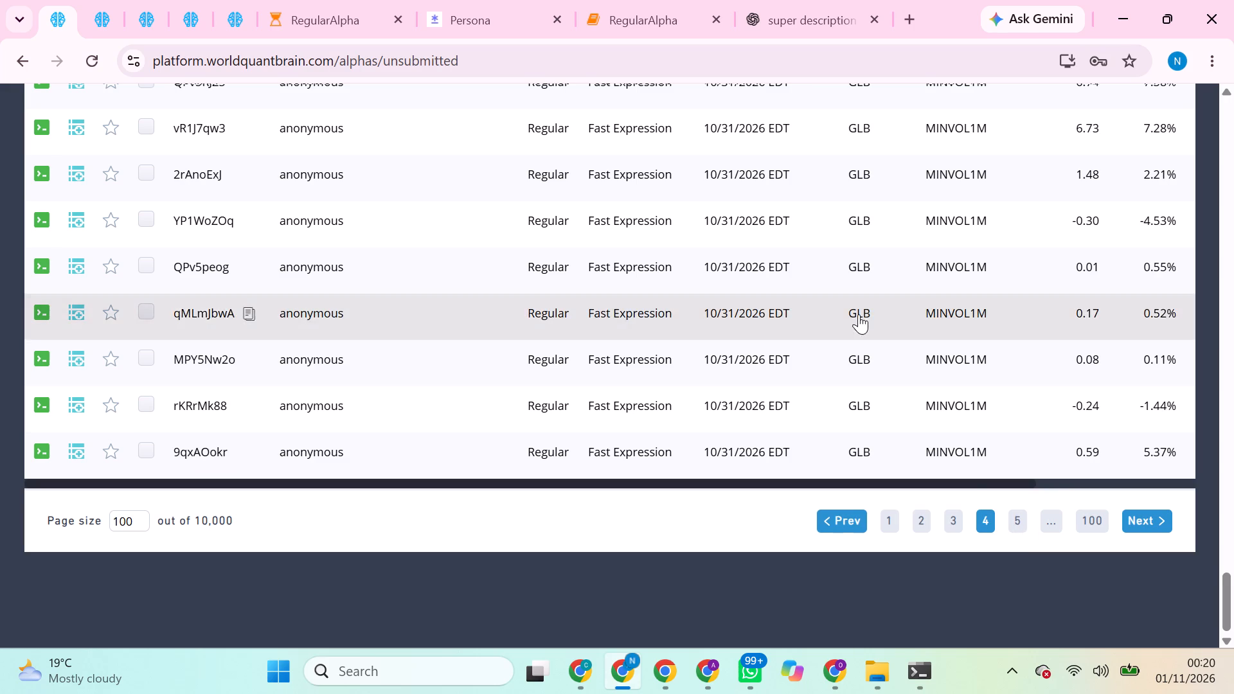
scroll(859, 314, up, 4)
scroll(859, 314, down, 3)
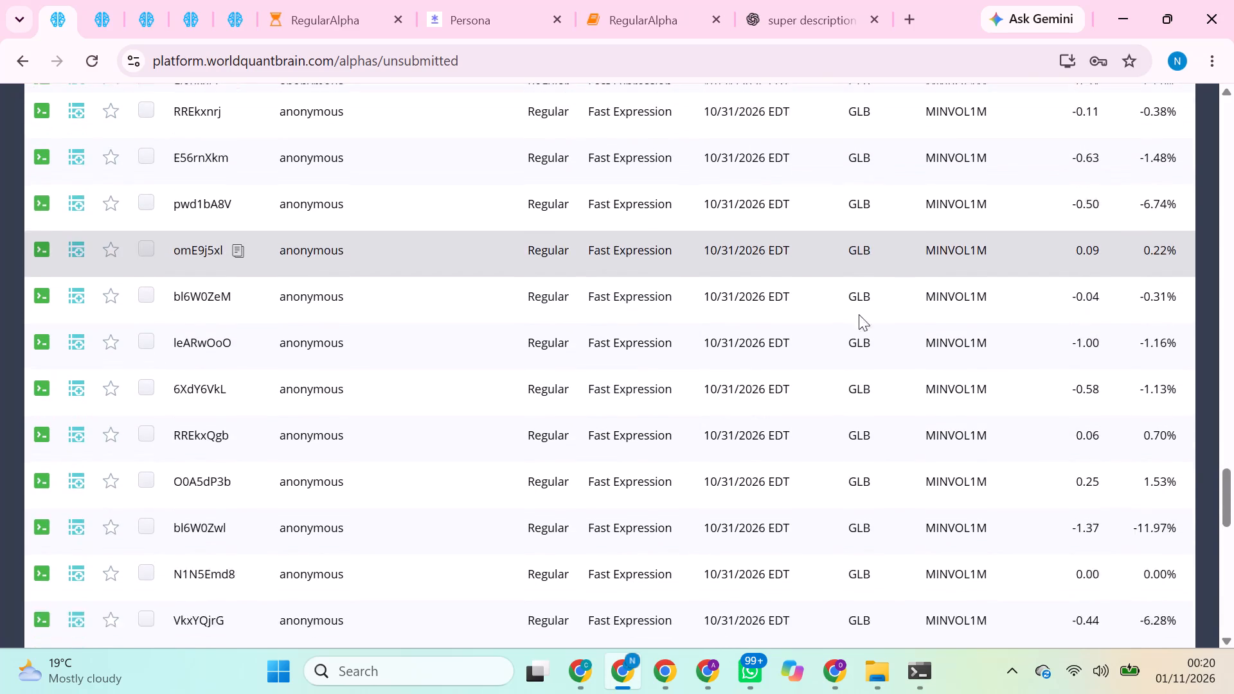
scroll(859, 314, down, 4)
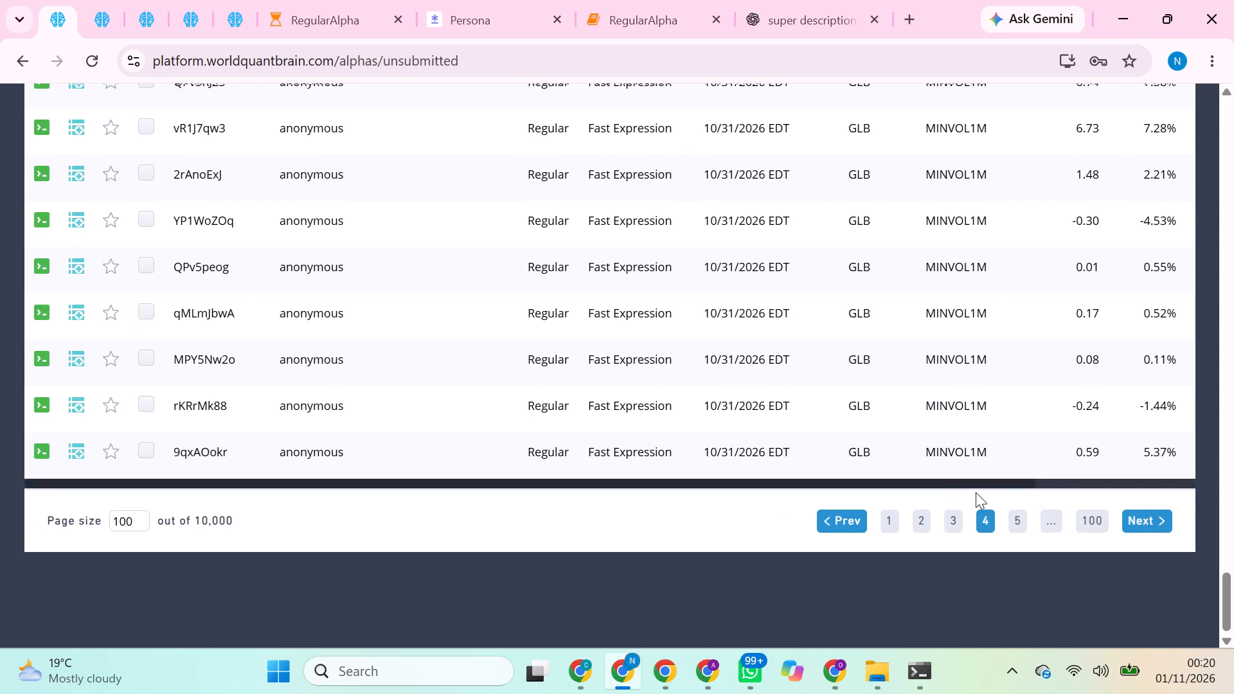
Go to page 5 of the unsubmitted alphas, view the details of super alpha 1YNmq0Vz and close them.
click(1017, 520)
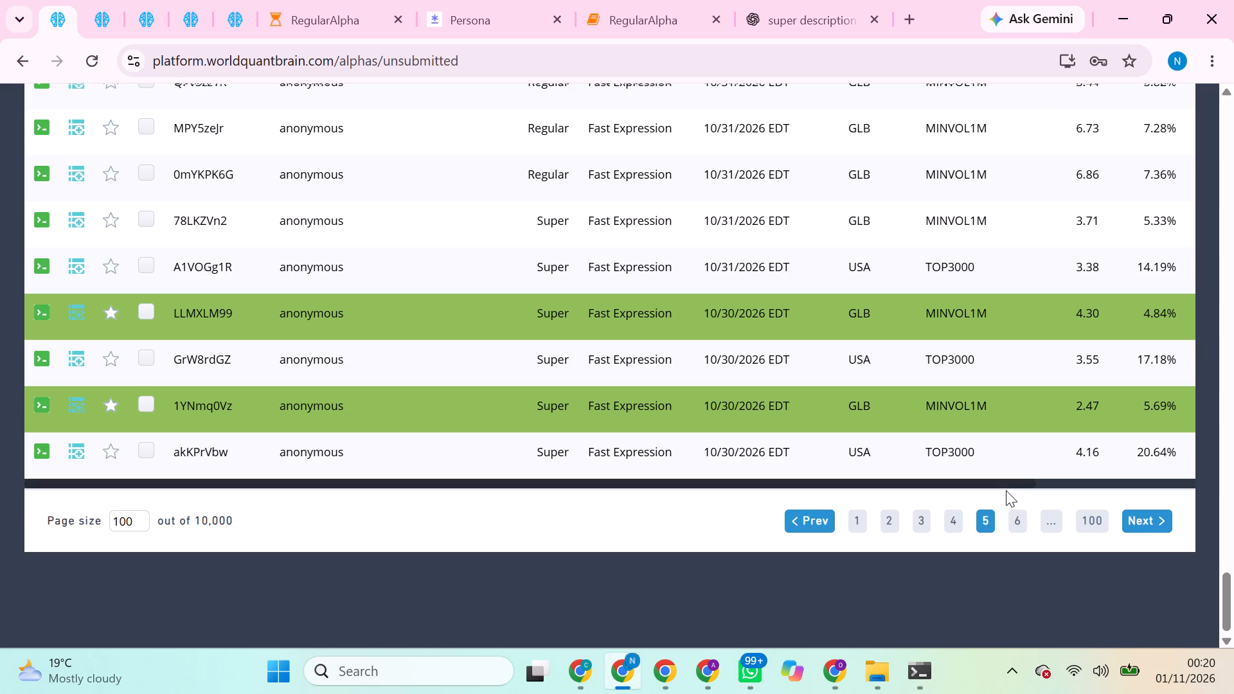
click(958, 421)
scroll(958, 421, up, 5)
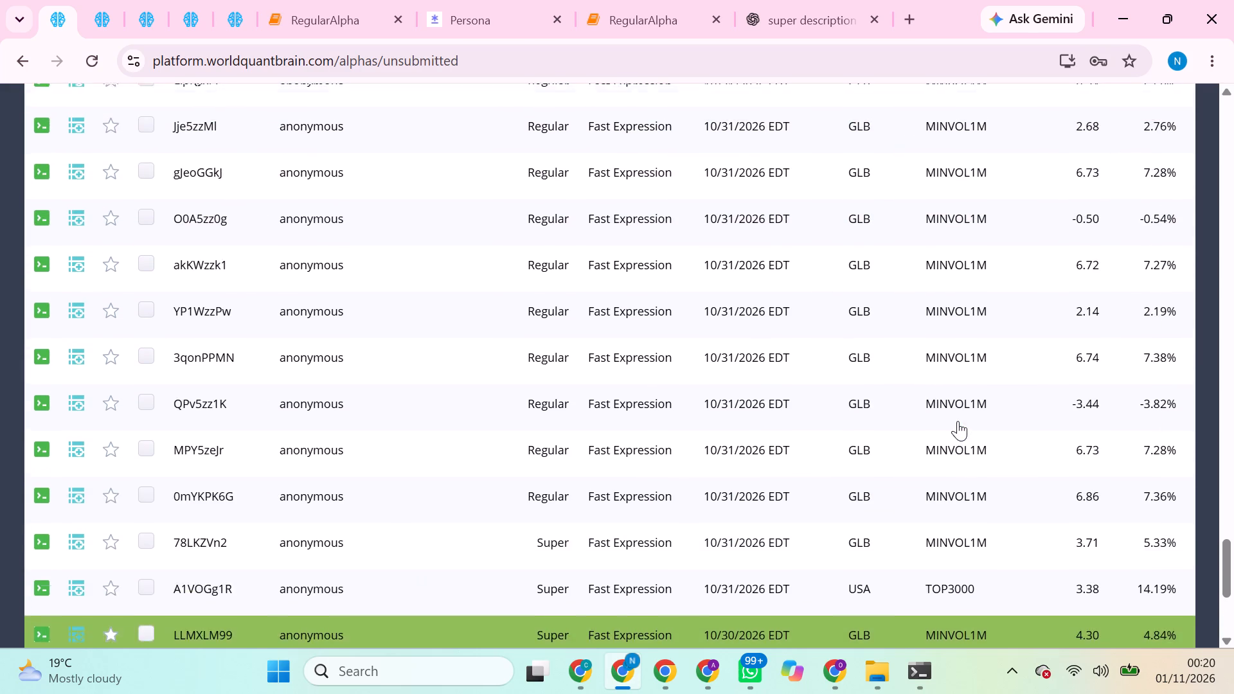
scroll(958, 421, up, 4)
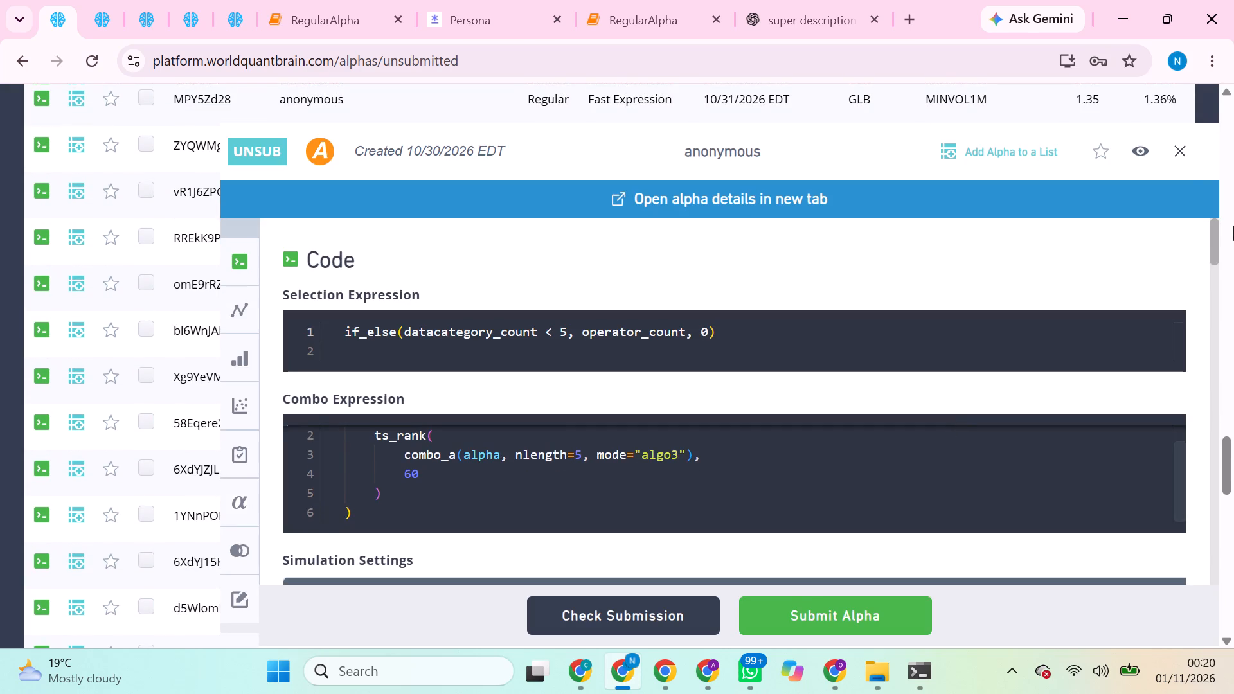
click(1179, 147)
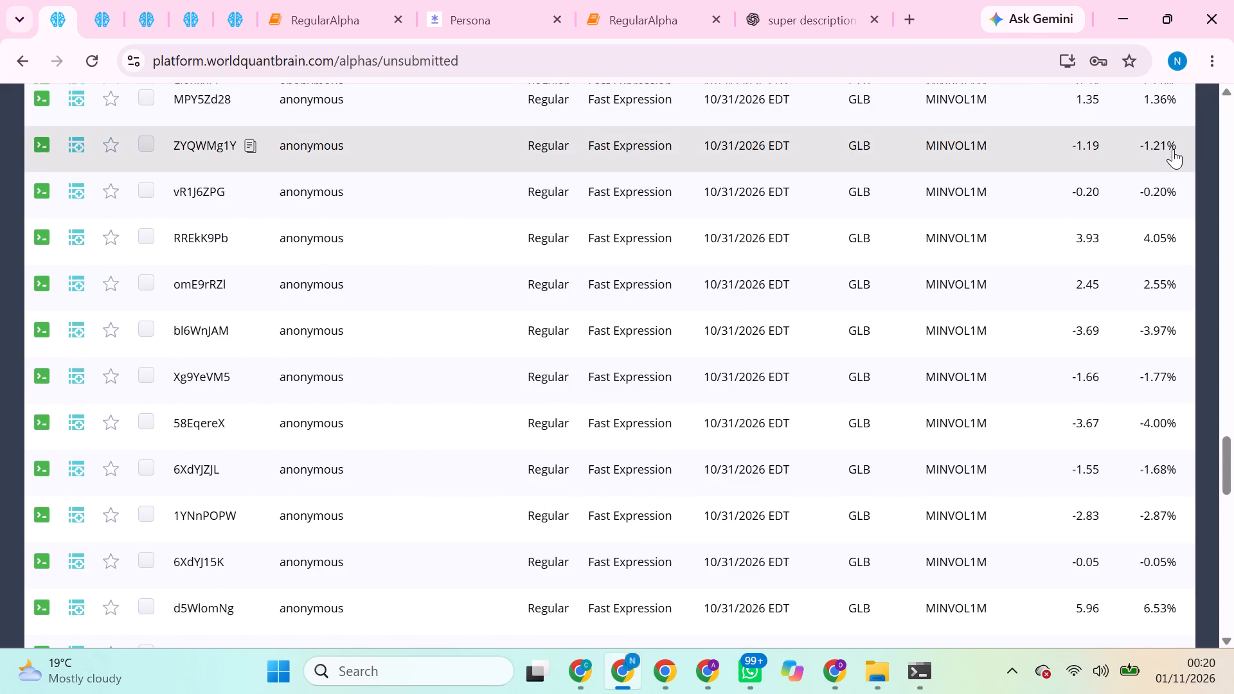
Look through the alphas on page 5 from the top of the list to its end.
scroll(960, 295, up, 7)
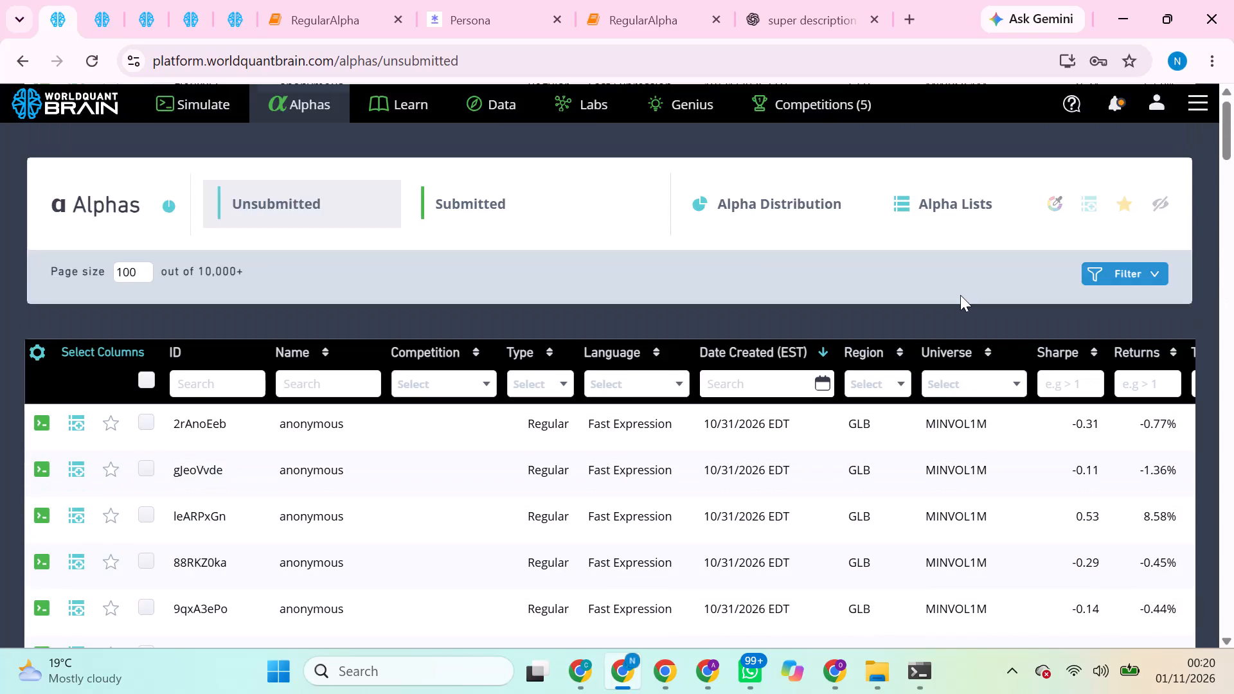
scroll(960, 295, down, 11)
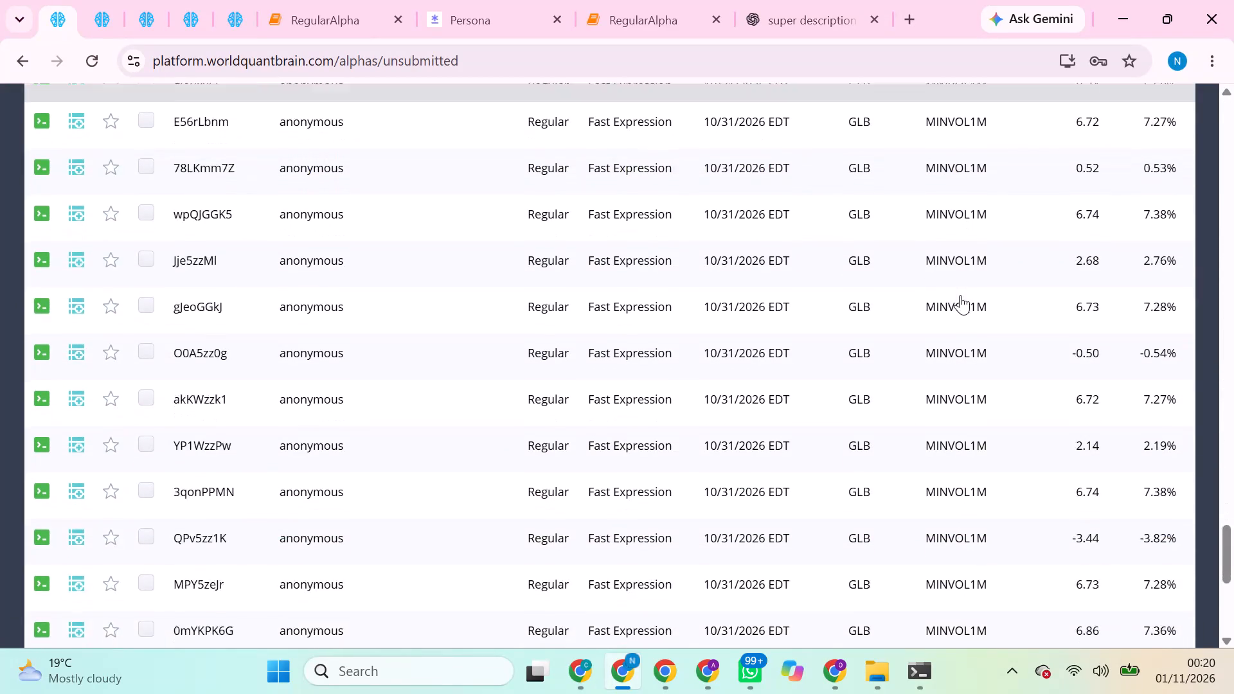
scroll(960, 295, down, 2)
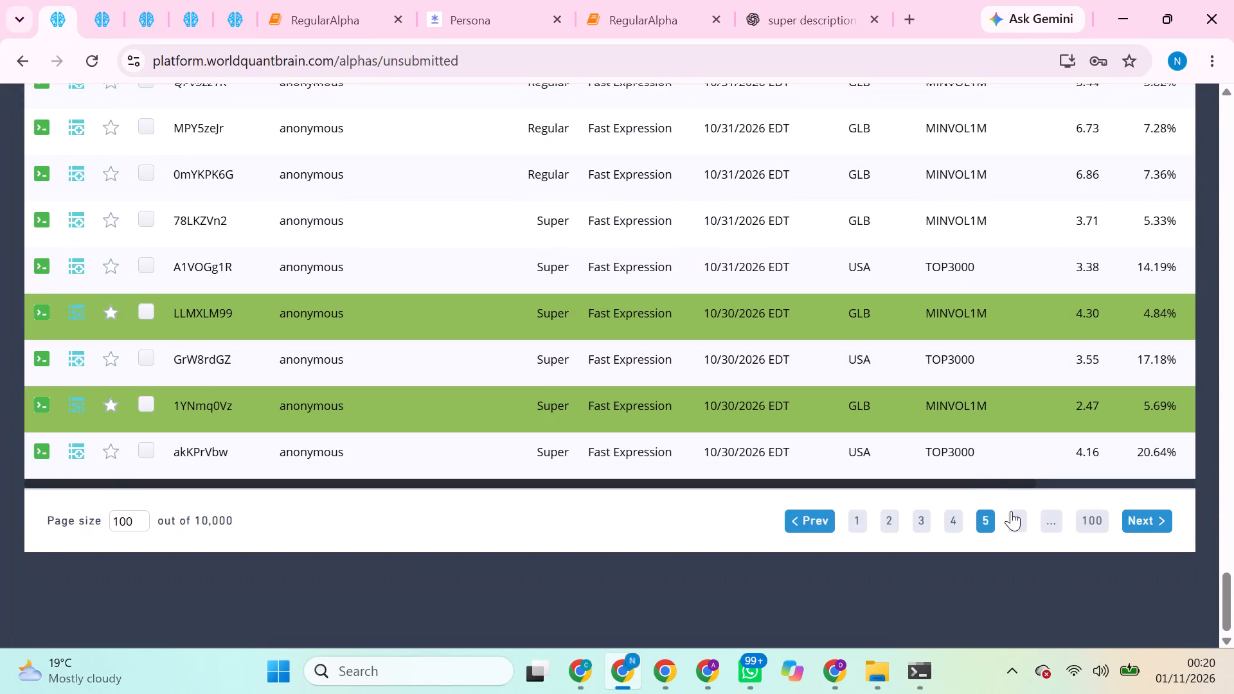
Go to page 6 of the unsubmitted alphas and open the details of the predictive_starmine alpha akKJYkOW.
click(1012, 516)
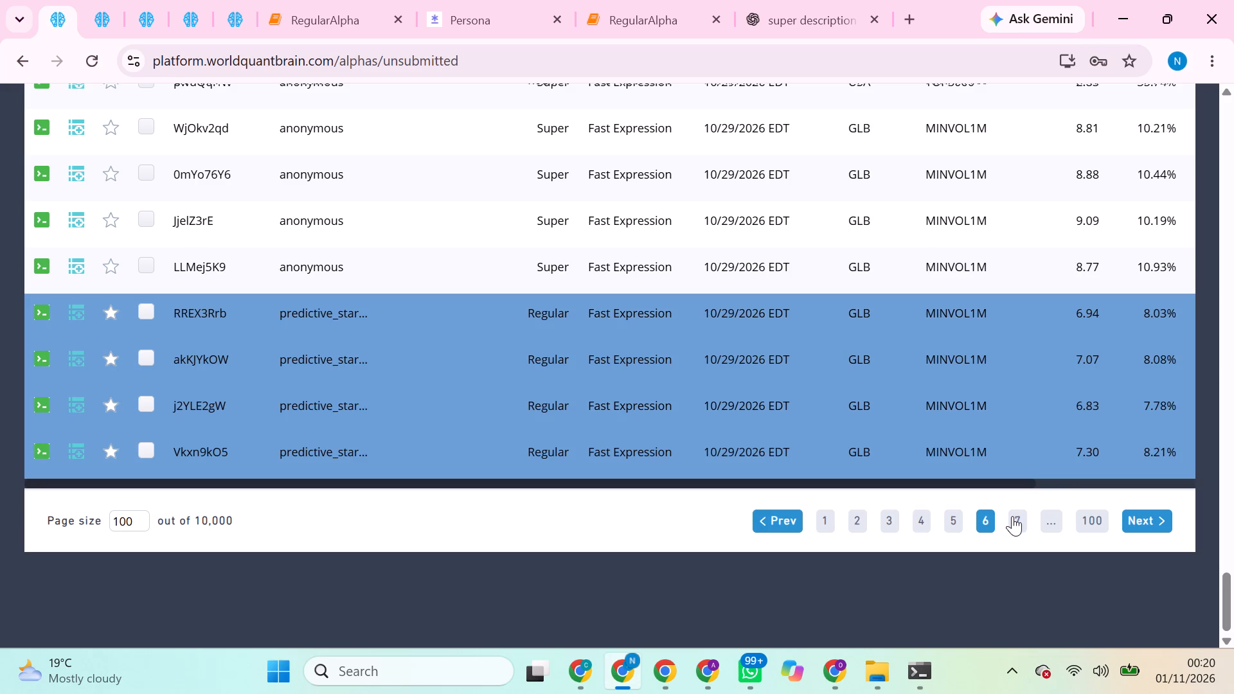
click(764, 355)
right_click(764, 355)
scroll(764, 355, down, 2)
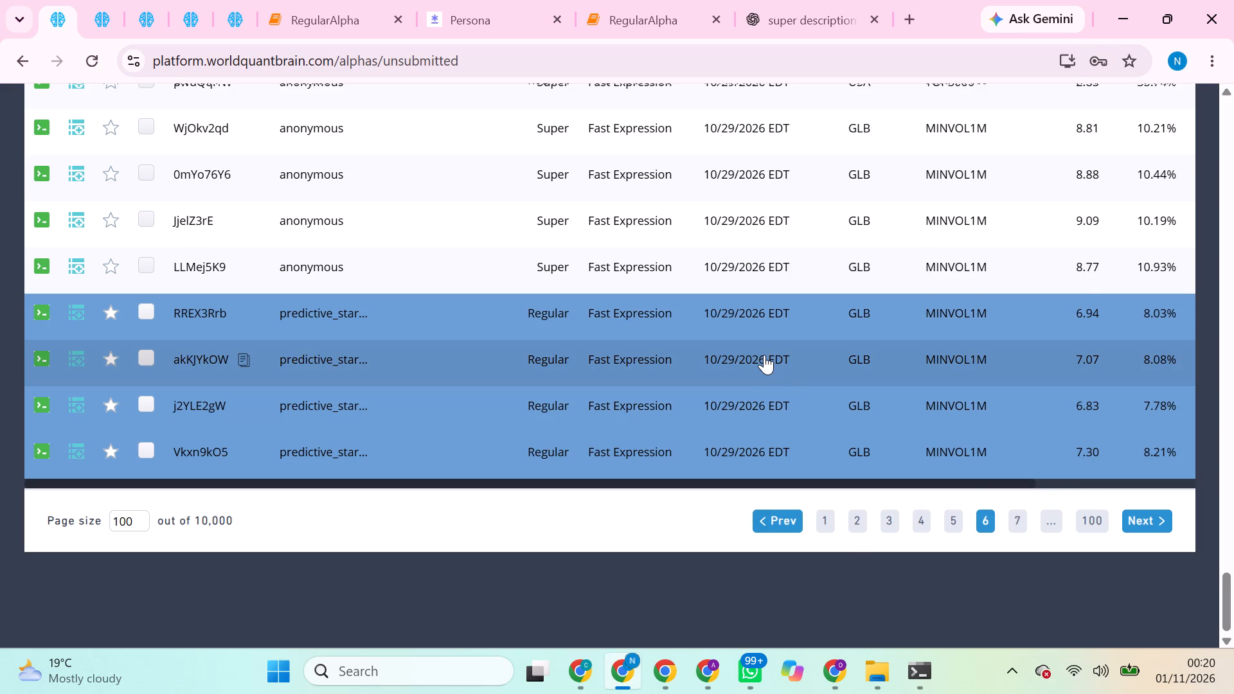
click(666, 511)
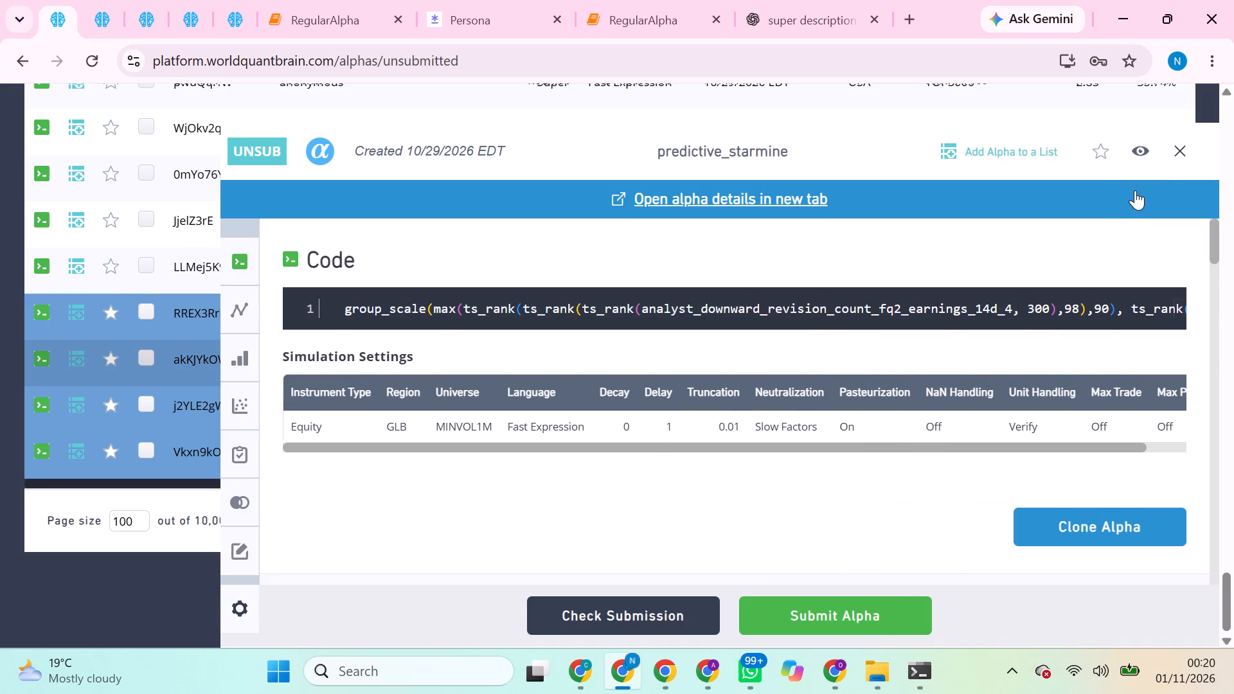
Close the akKJYkOW details and run the Prod Correlation check for the predictive_starmine alpha Vkxn9kO5.
click(1175, 152)
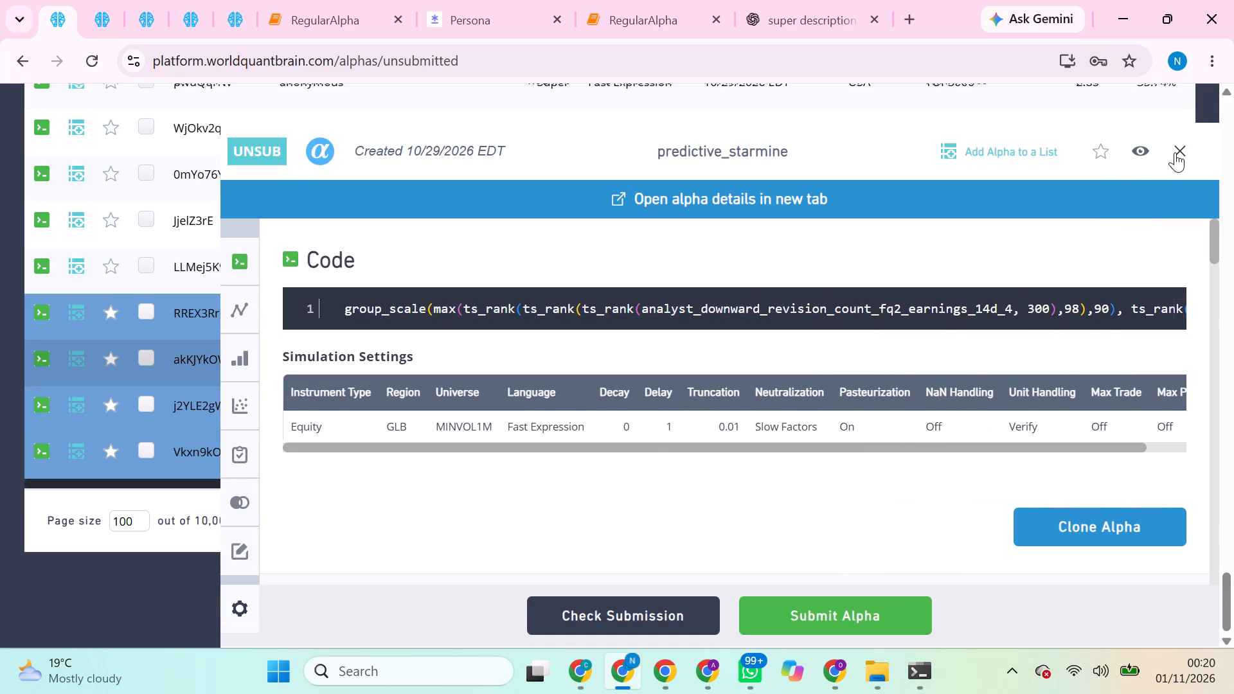
scroll(991, 329, down, 4)
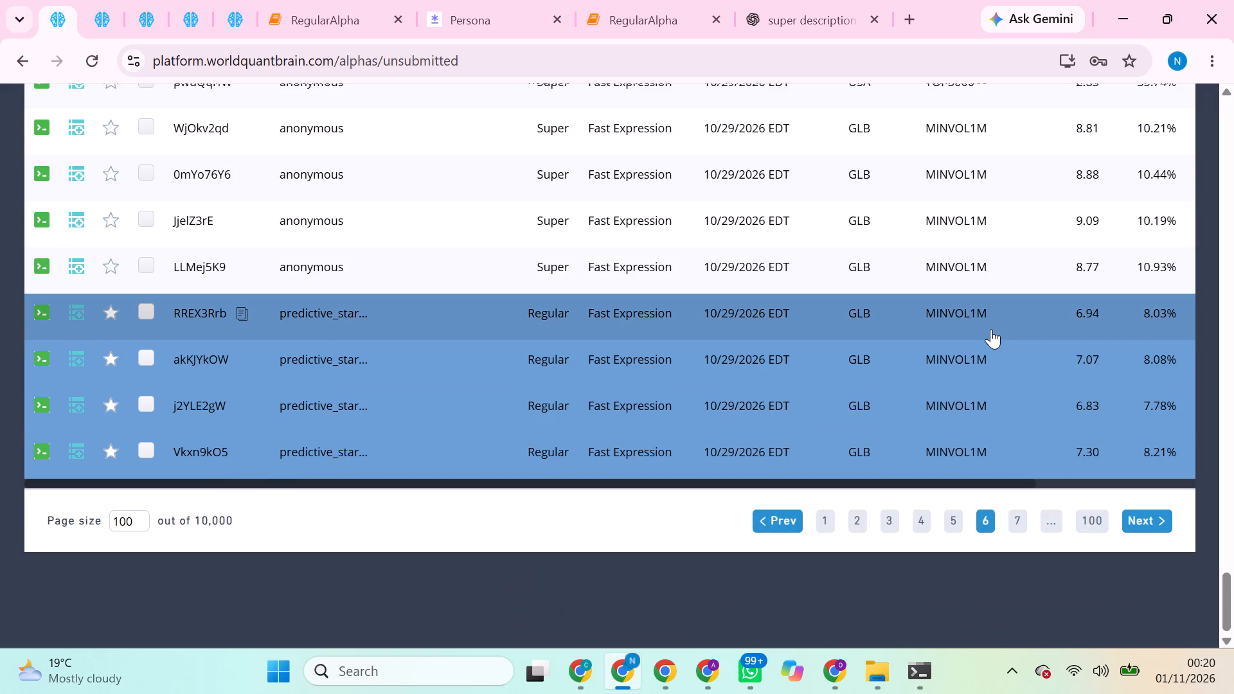
scroll(873, 390, down, 5)
click(807, 438)
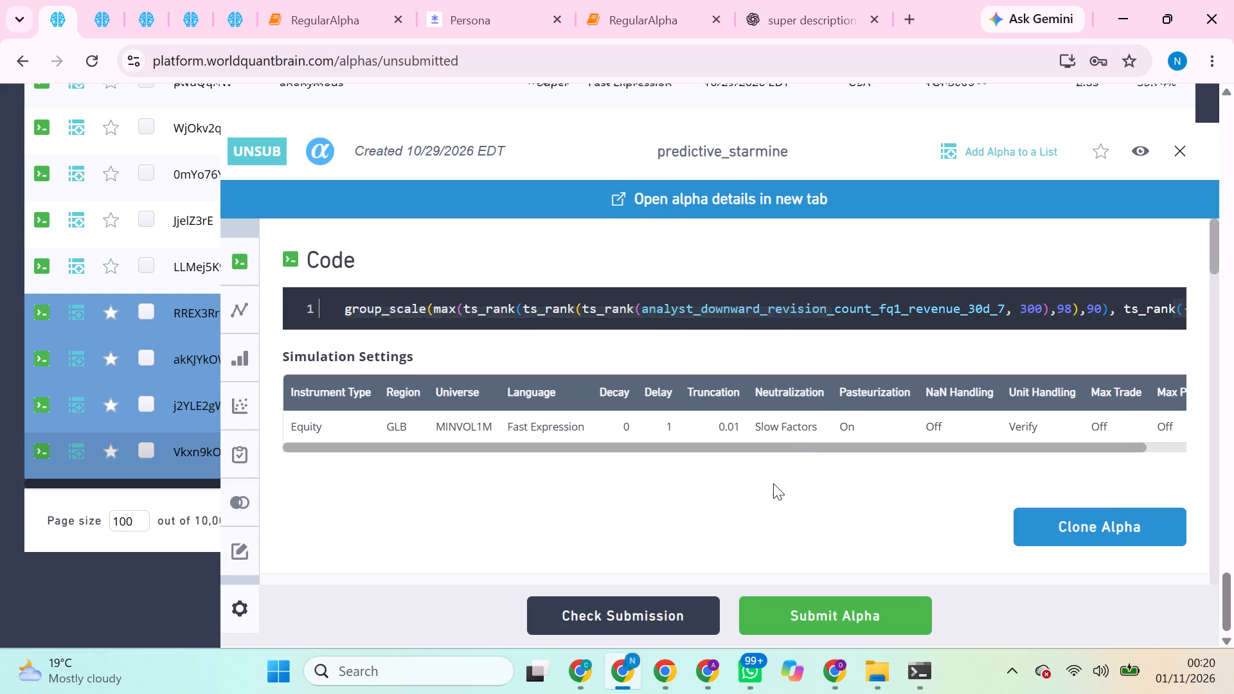
scroll(773, 483, down, 10)
scroll(773, 483, up, 2)
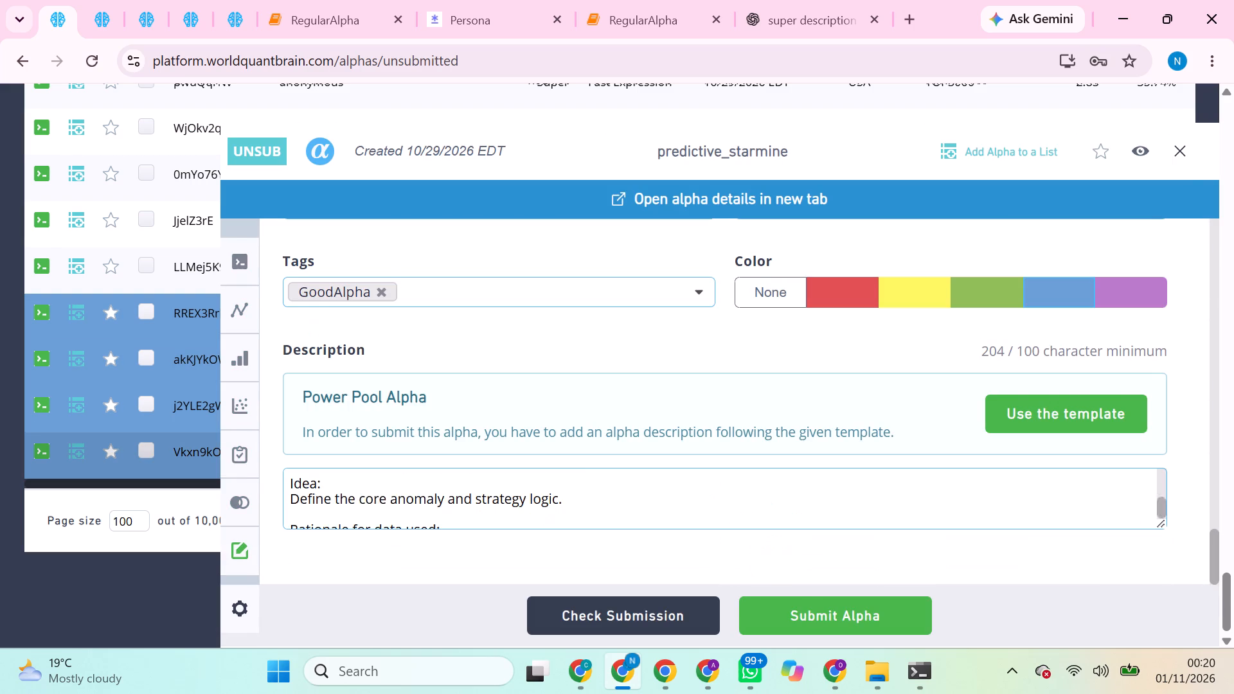
scroll(773, 483, up, 5)
scroll(773, 483, down, 2)
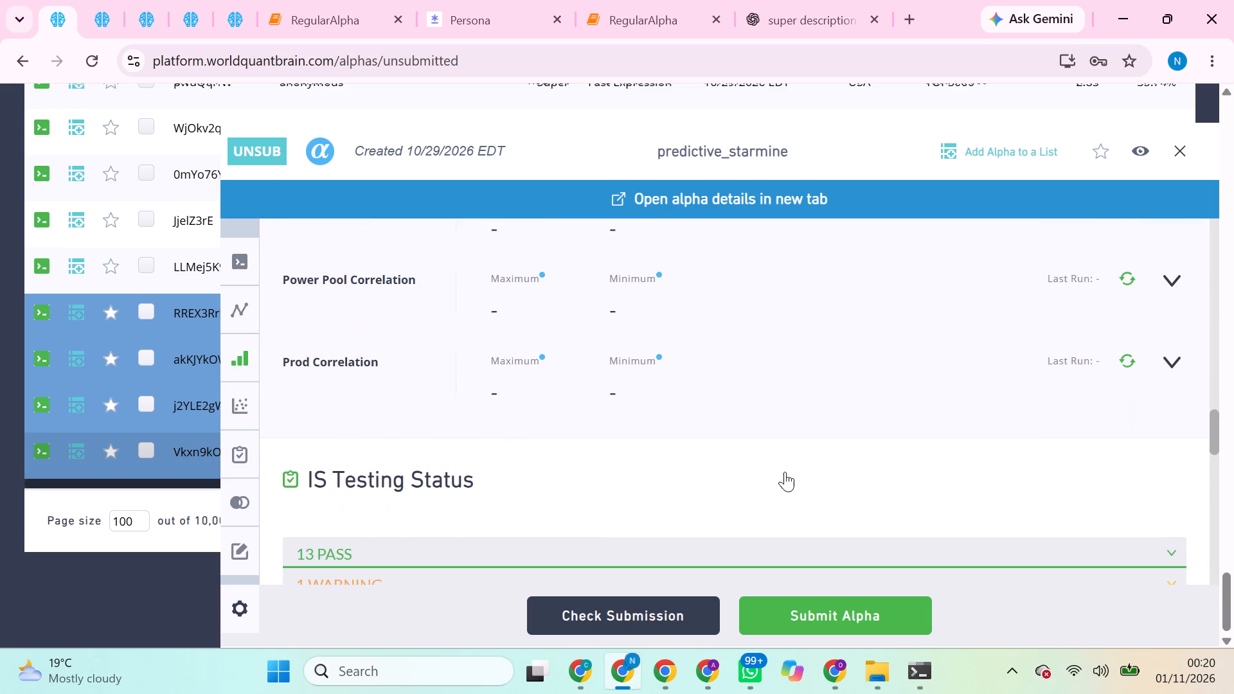
click(1124, 357)
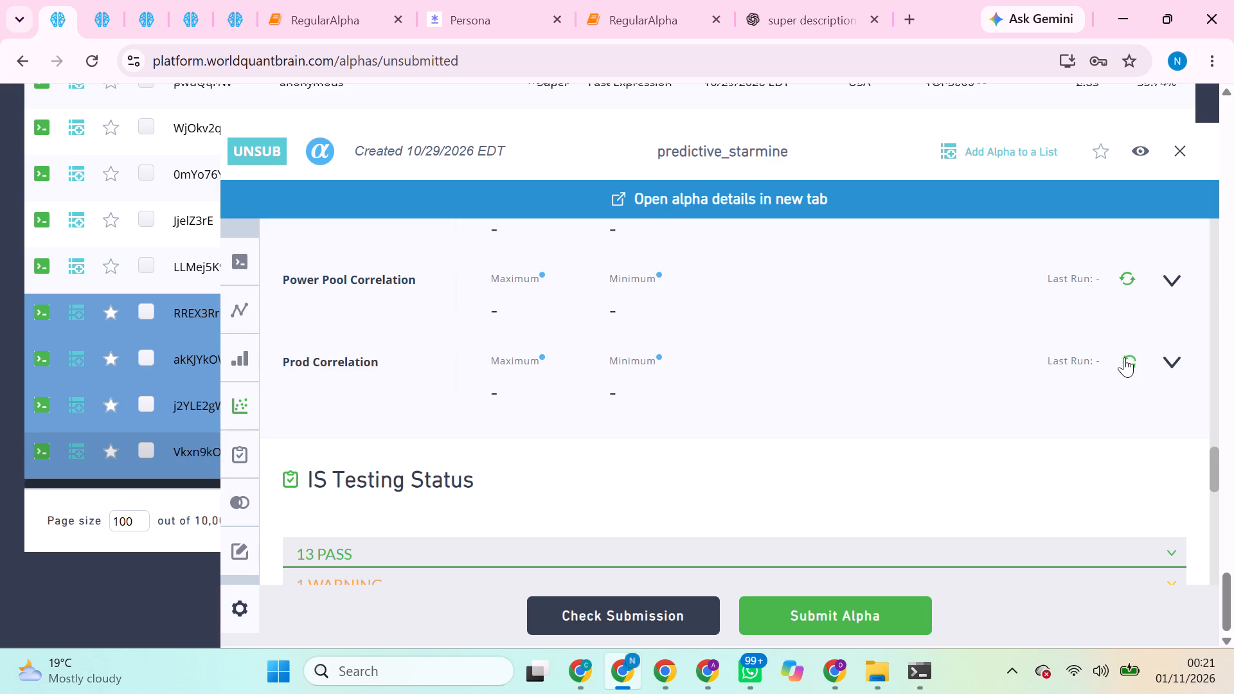
Run the Prod Correlation check for alpha j2YLE2gW and close its details.
double_click(188, 400)
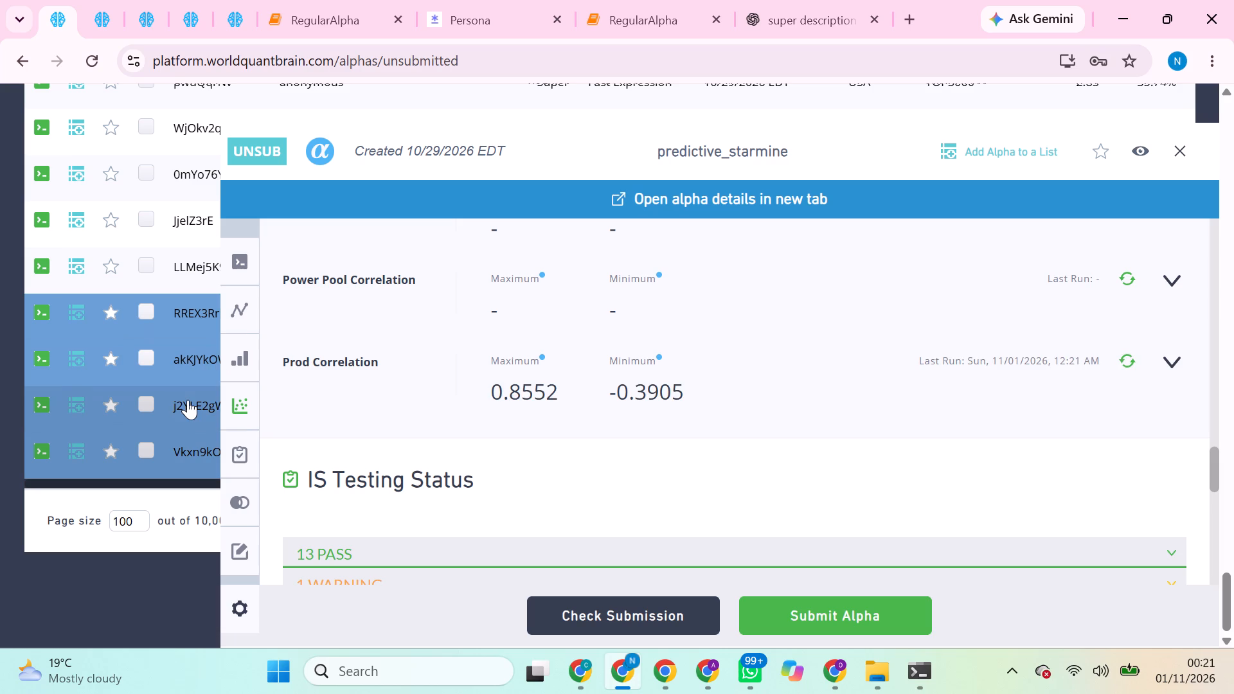
click(1128, 357)
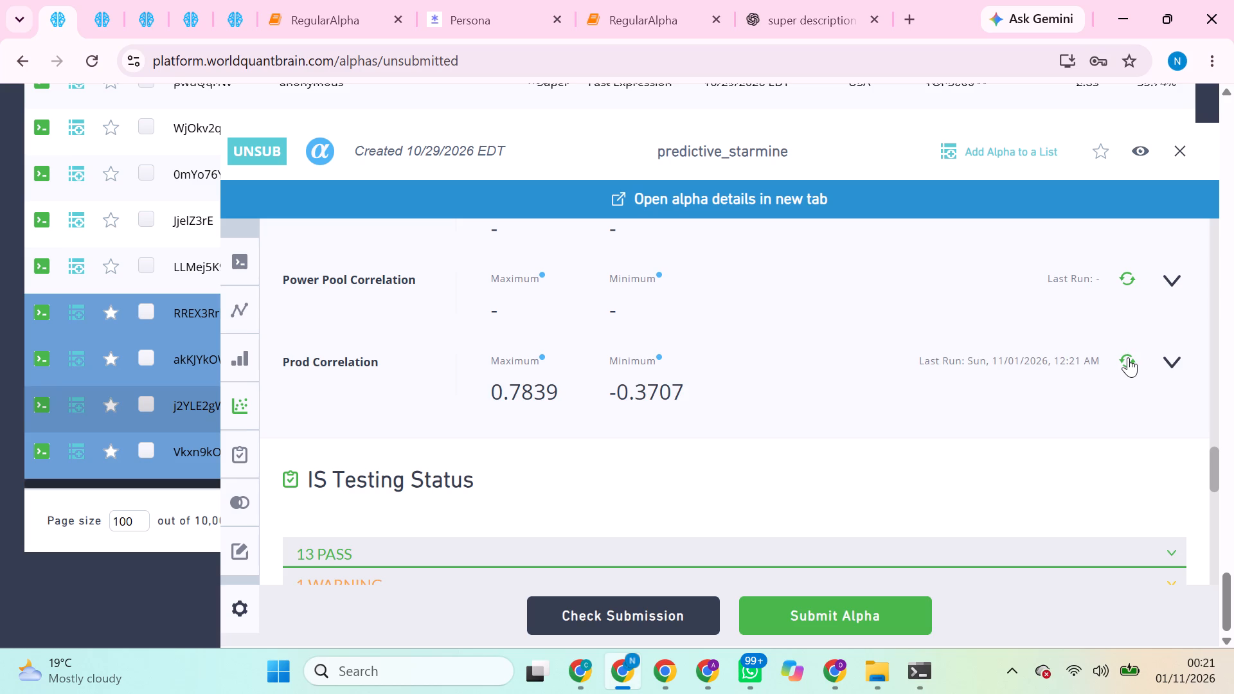
click(1181, 152)
Go to page 7 of the unsubmitted alphas, view the code and settings of the purple-marked model30 alpha O0AavW2Y and close them.
scroll(977, 353, down, 1)
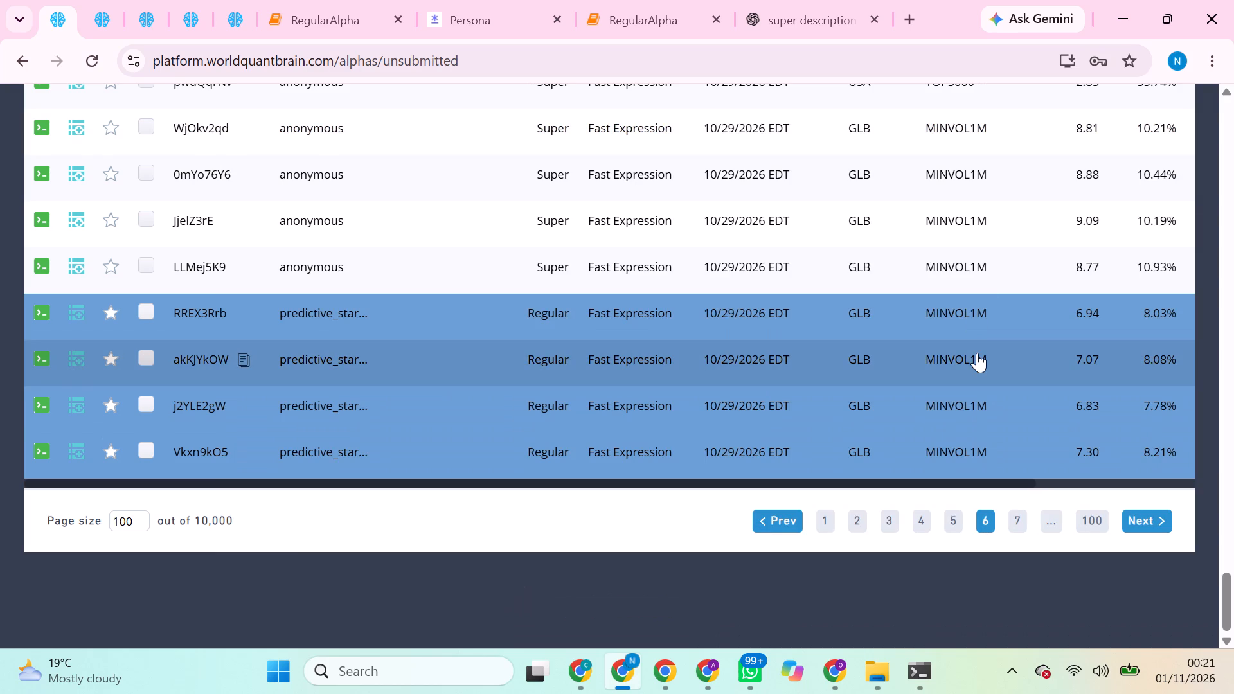
click(1021, 520)
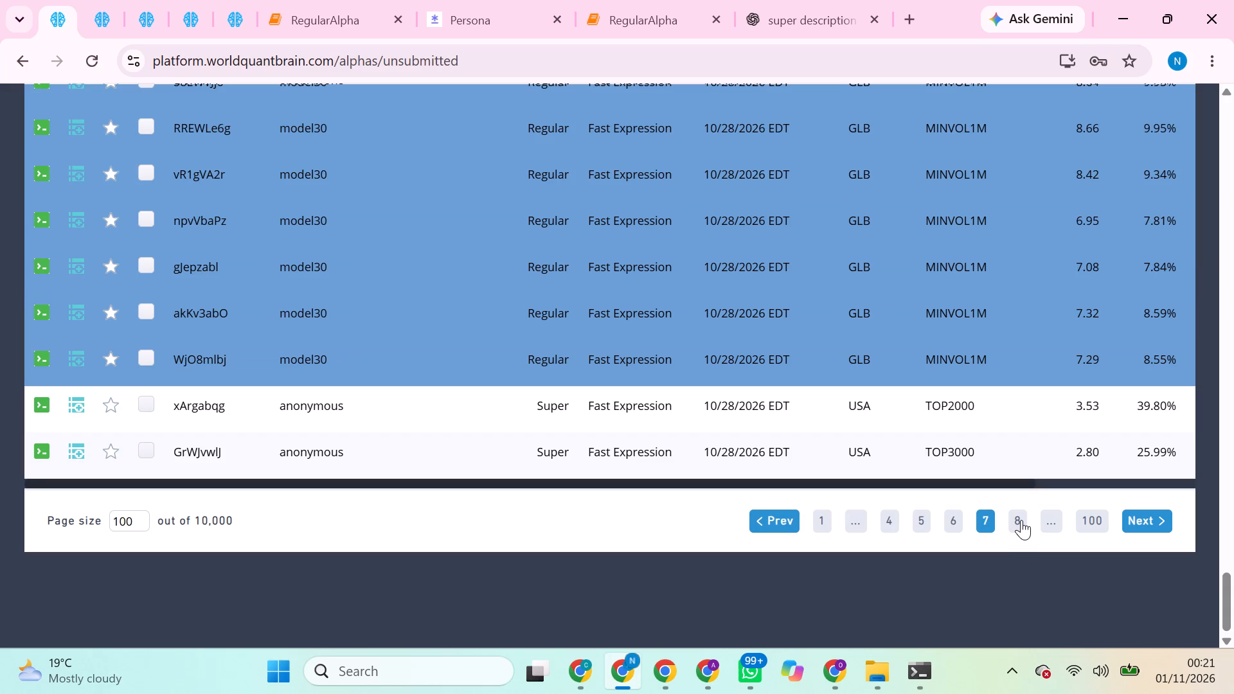
scroll(946, 449, up, 3)
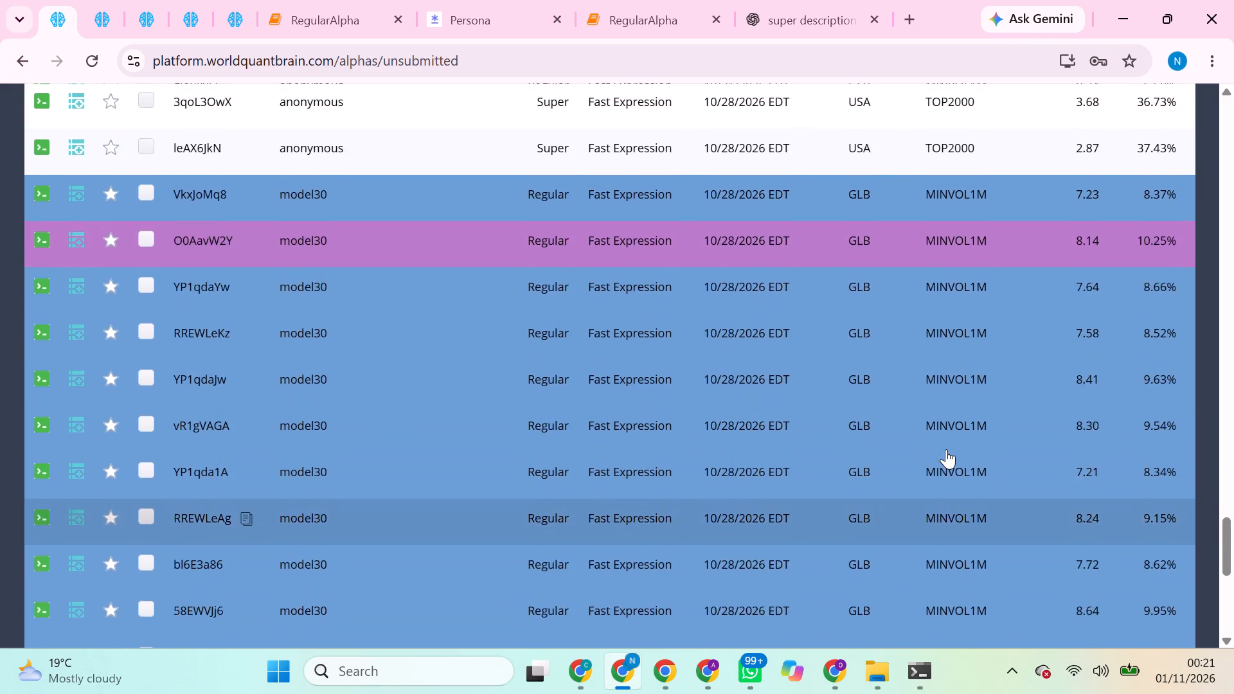
scroll(946, 449, up, 2)
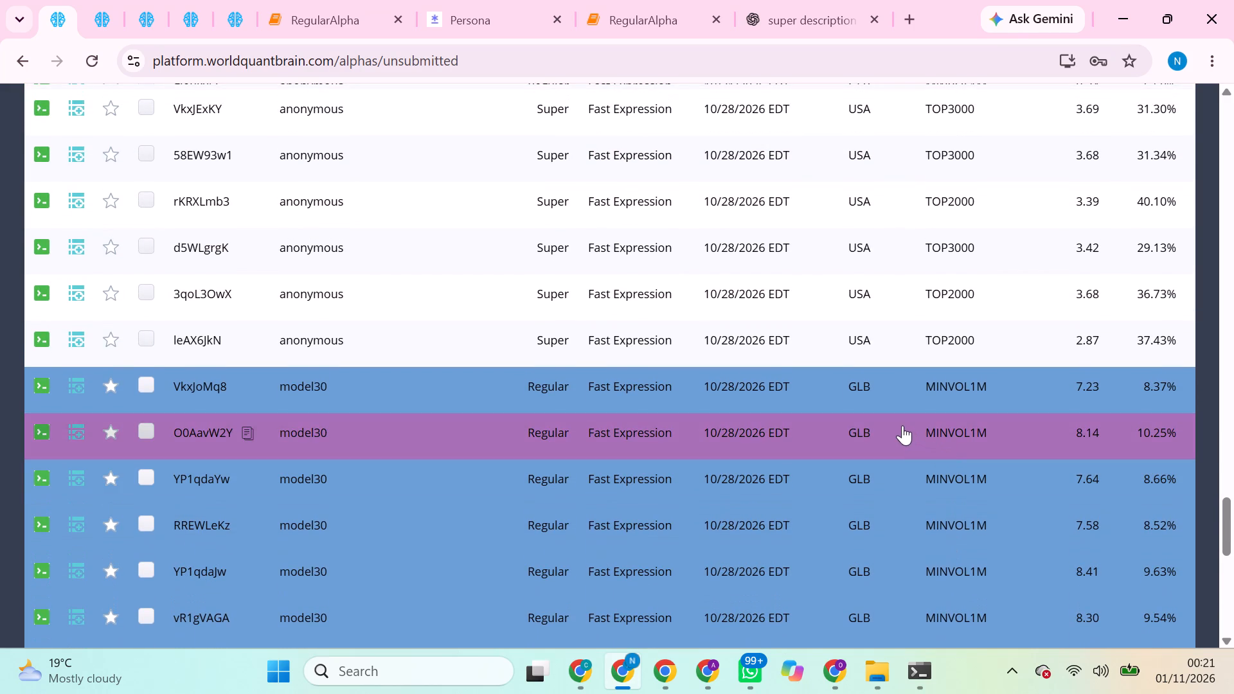
click(902, 425)
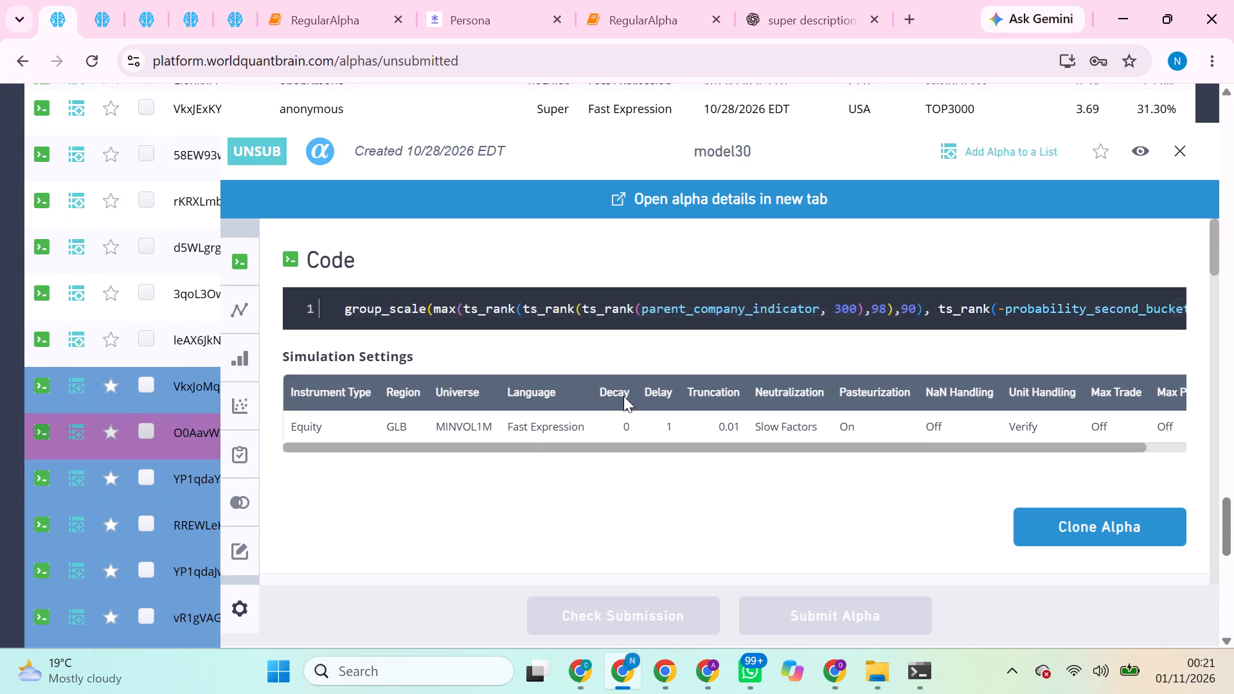
click(1181, 152)
Look through the model26, model30 and super alphas on page 7 for candidates to check.
scroll(663, 478, up, 2)
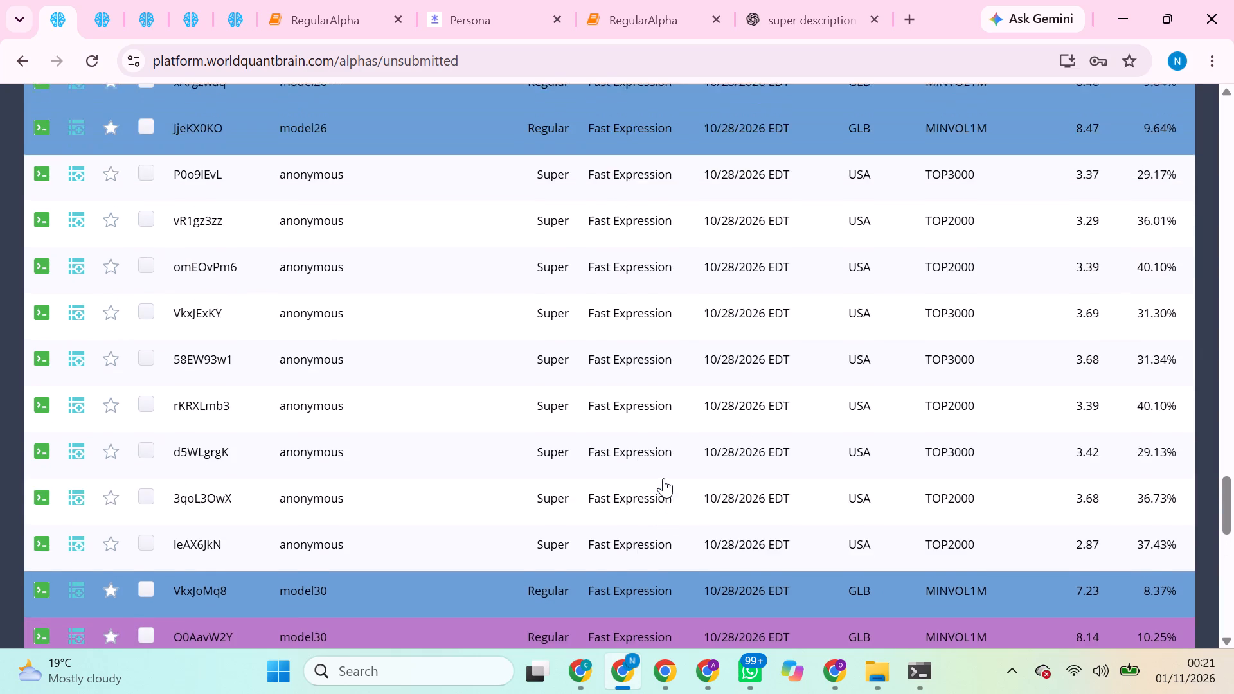
scroll(663, 478, up, 5)
scroll(663, 478, down, 2)
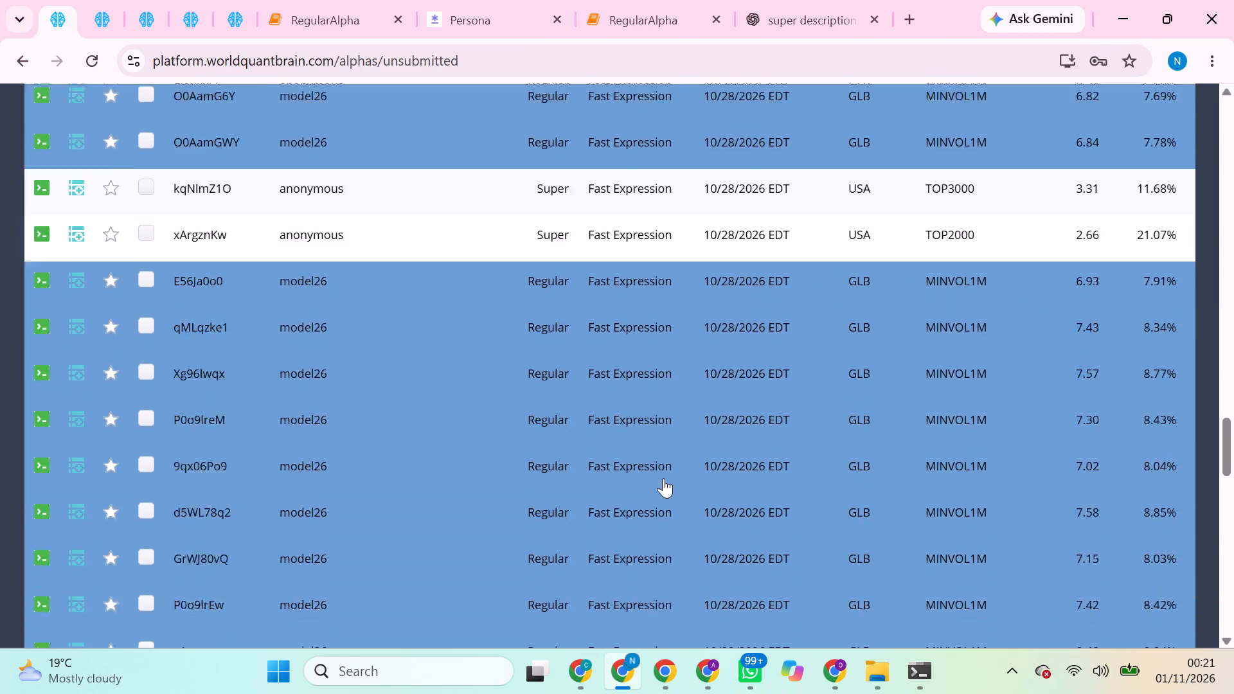
scroll(663, 478, down, 5)
scroll(663, 478, up, 2)
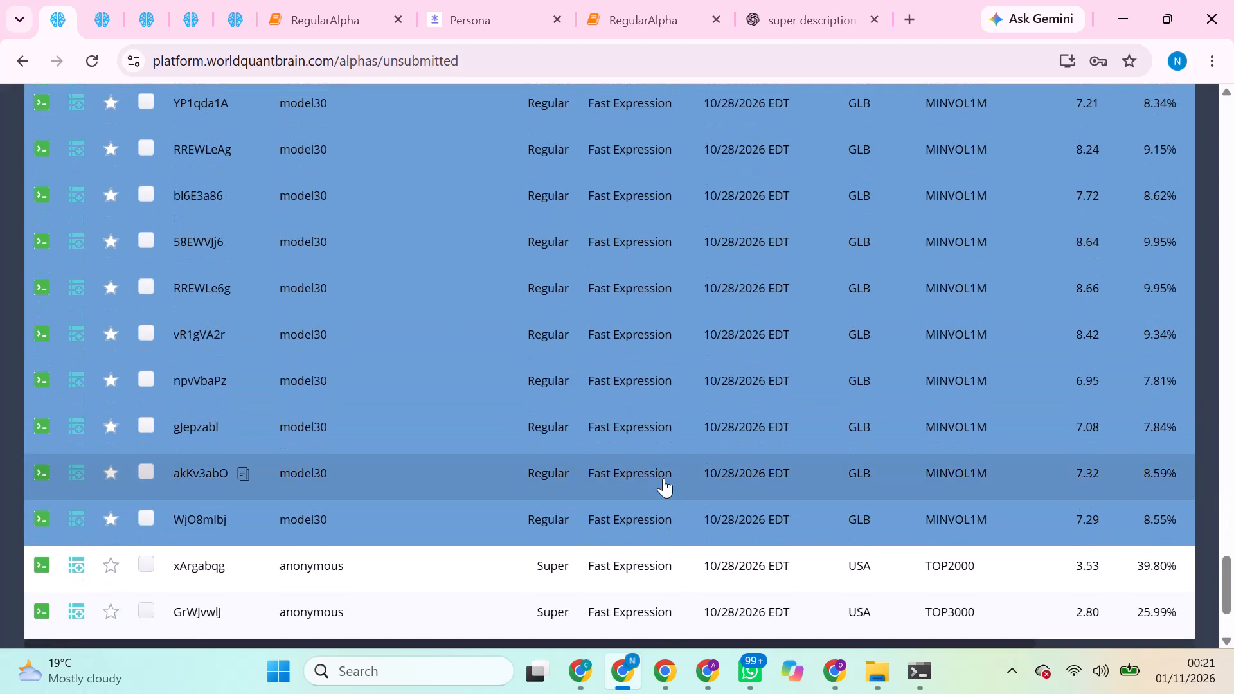
scroll(663, 478, up, 4)
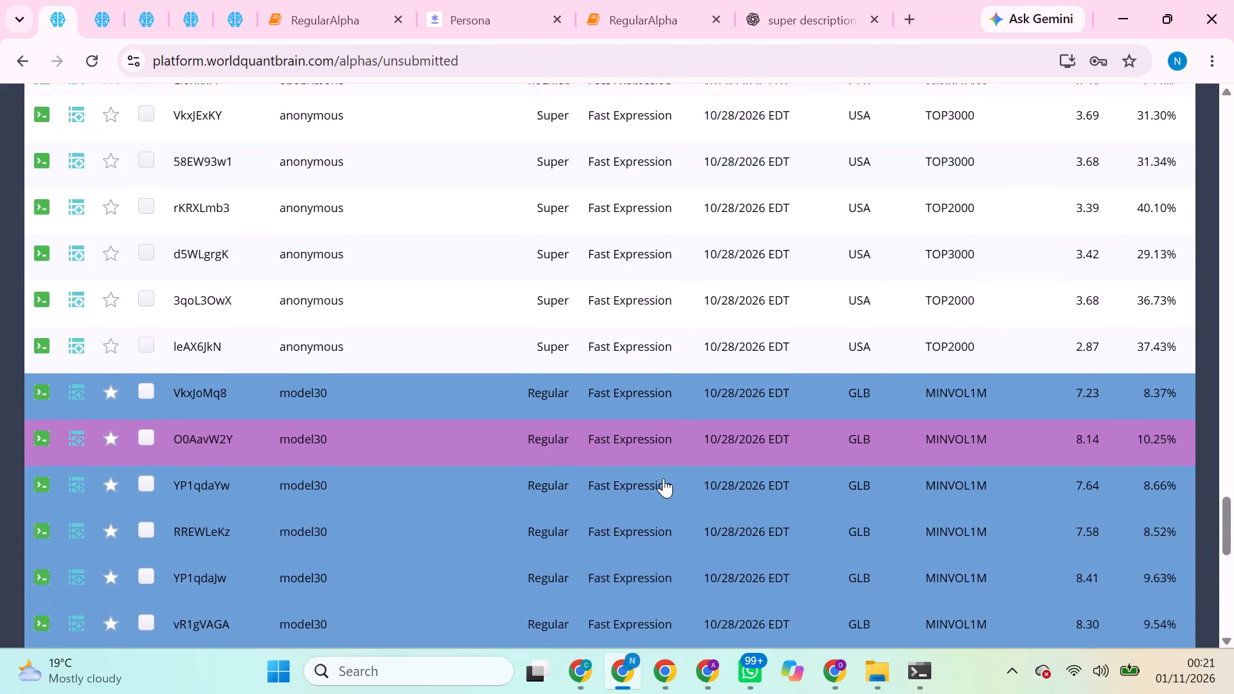
scroll(663, 478, up, 3)
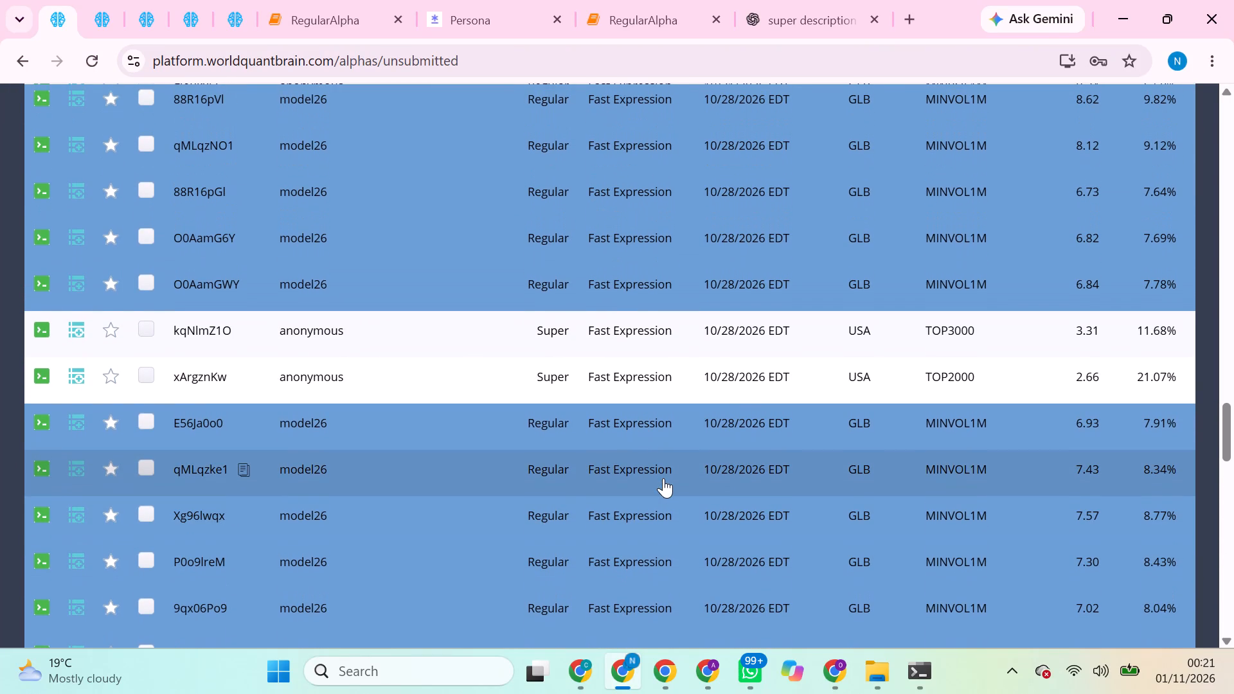
scroll(557, 510, up, 1)
Open the details of the model26 alpha xArgzwaq and run its Prod Correlation check.
scroll(557, 510, down, 2)
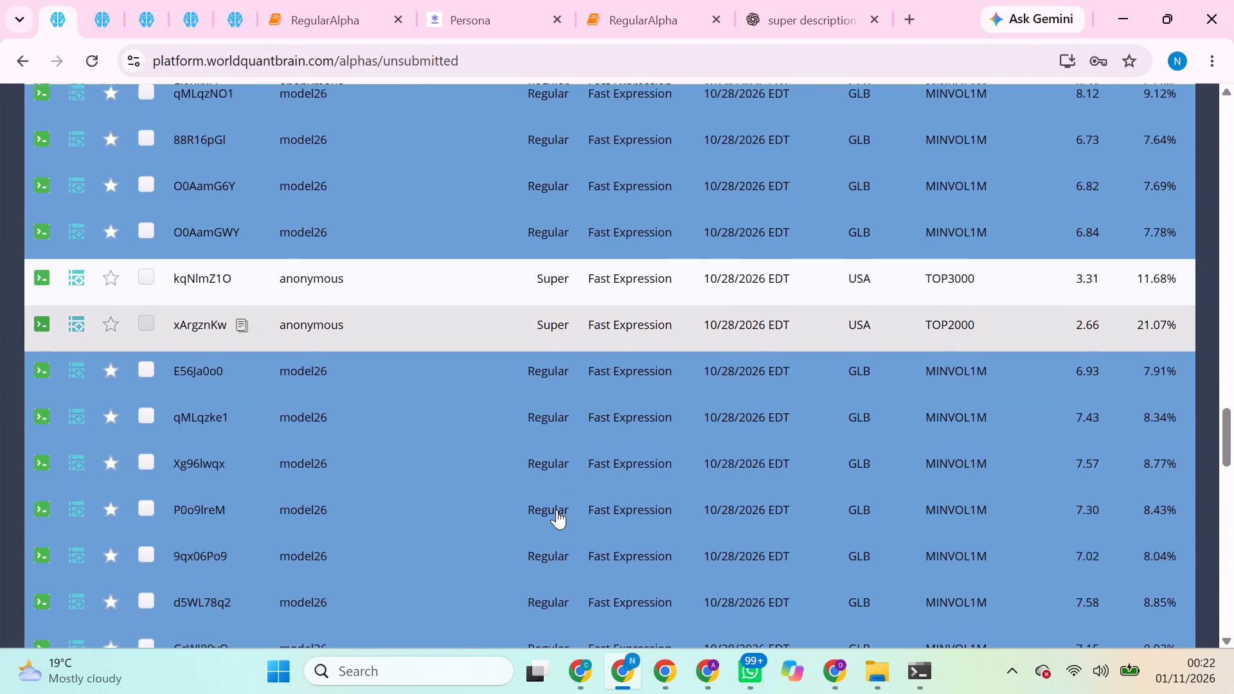
scroll(557, 510, down, 1)
click(439, 461)
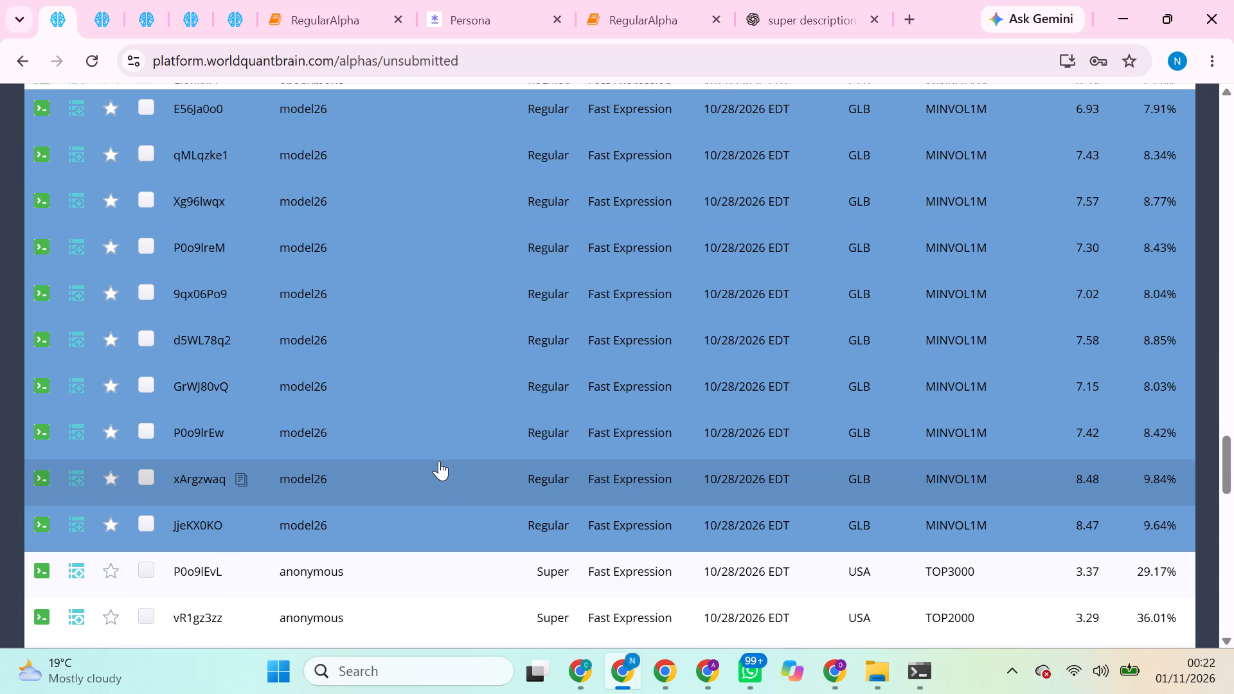
scroll(699, 405, down, 5)
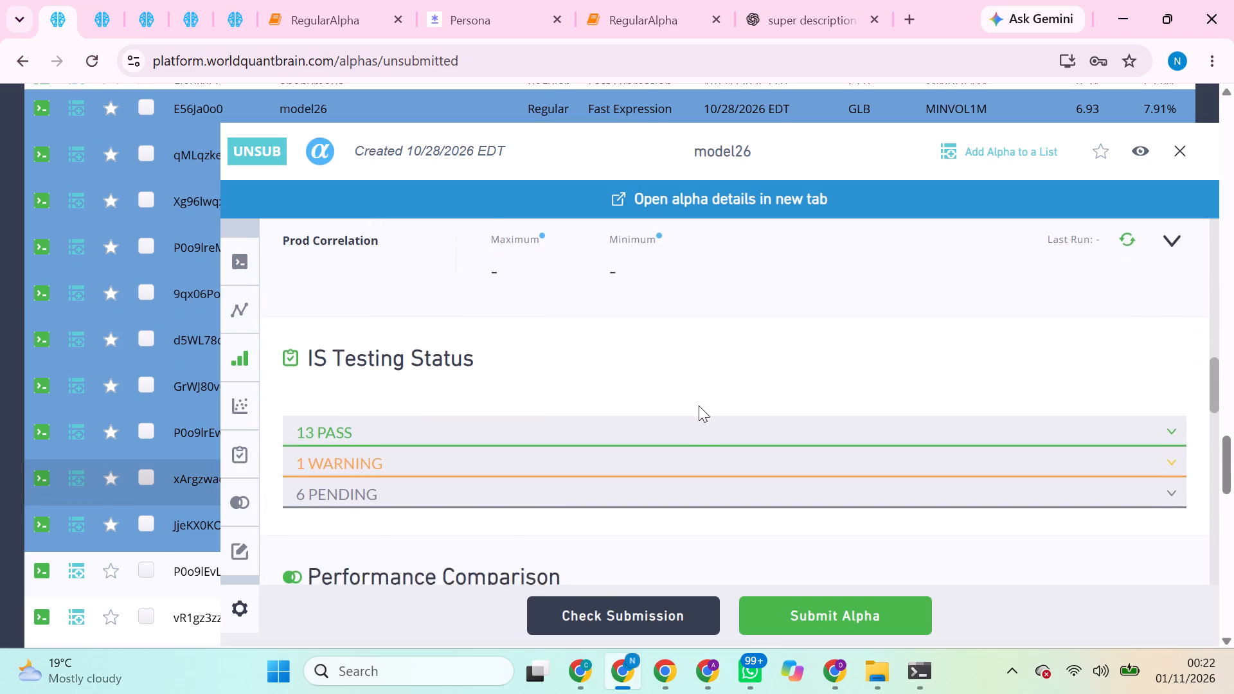
scroll(699, 405, up, 2)
scroll(1077, 451, down, 2)
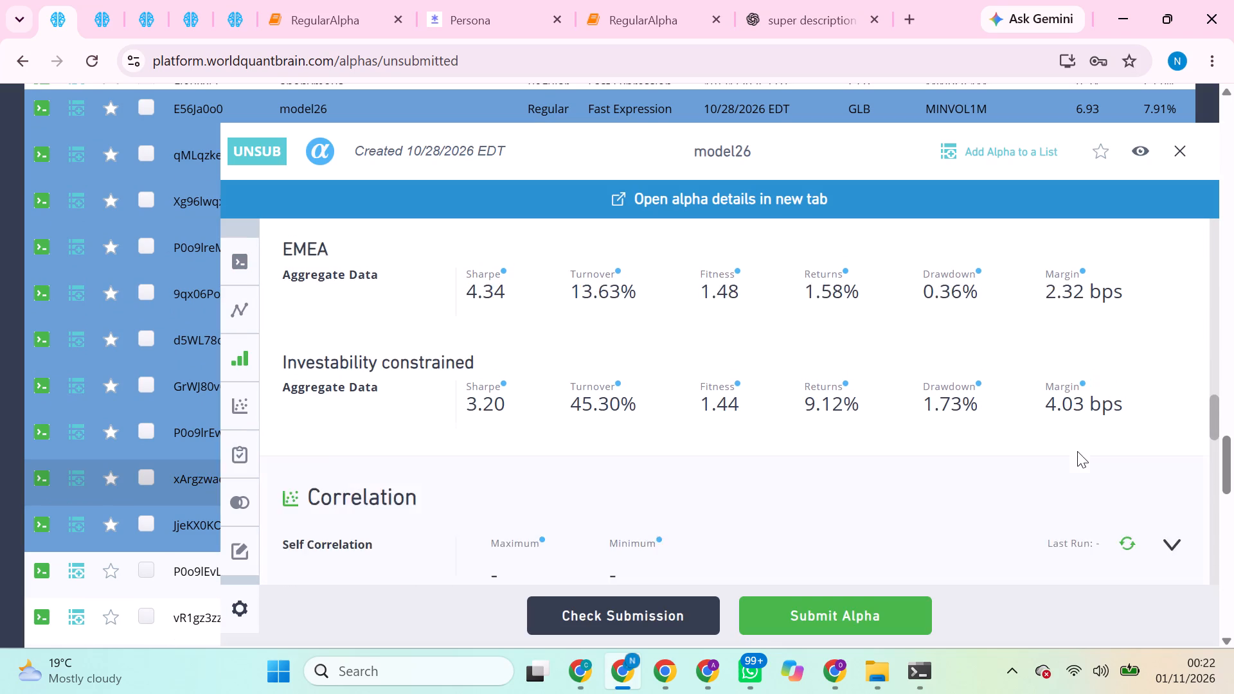
scroll(1077, 451, down, 2)
click(1133, 440)
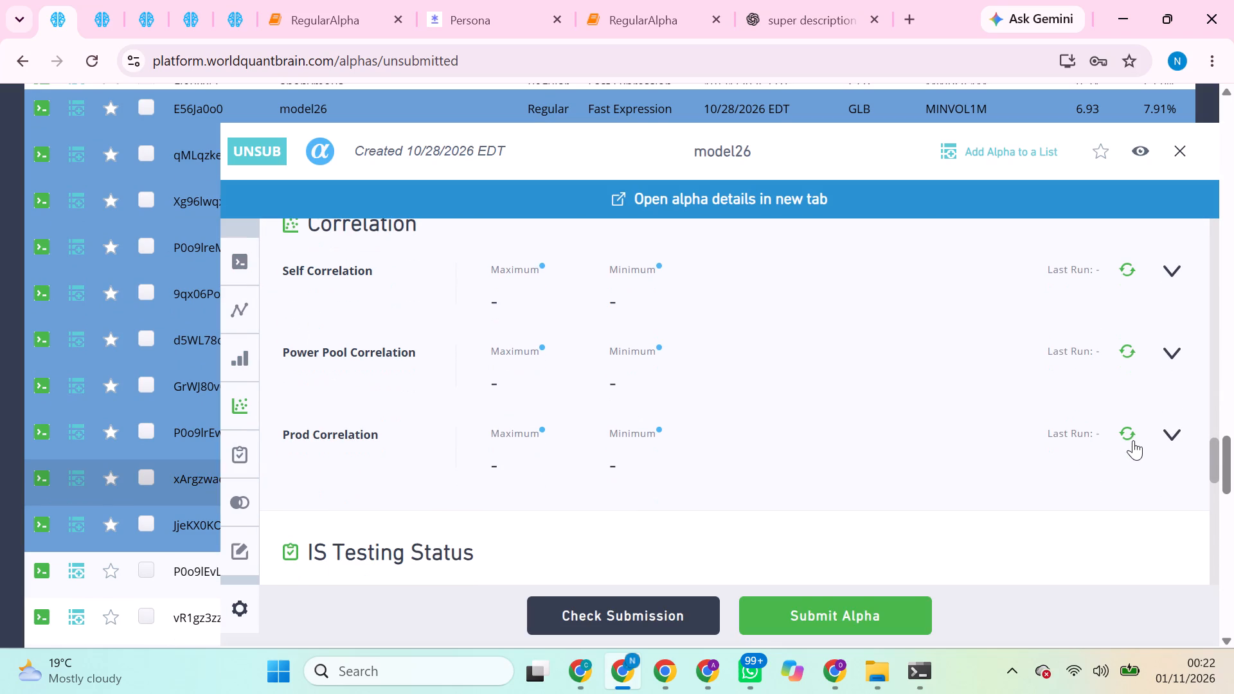
click(1130, 434)
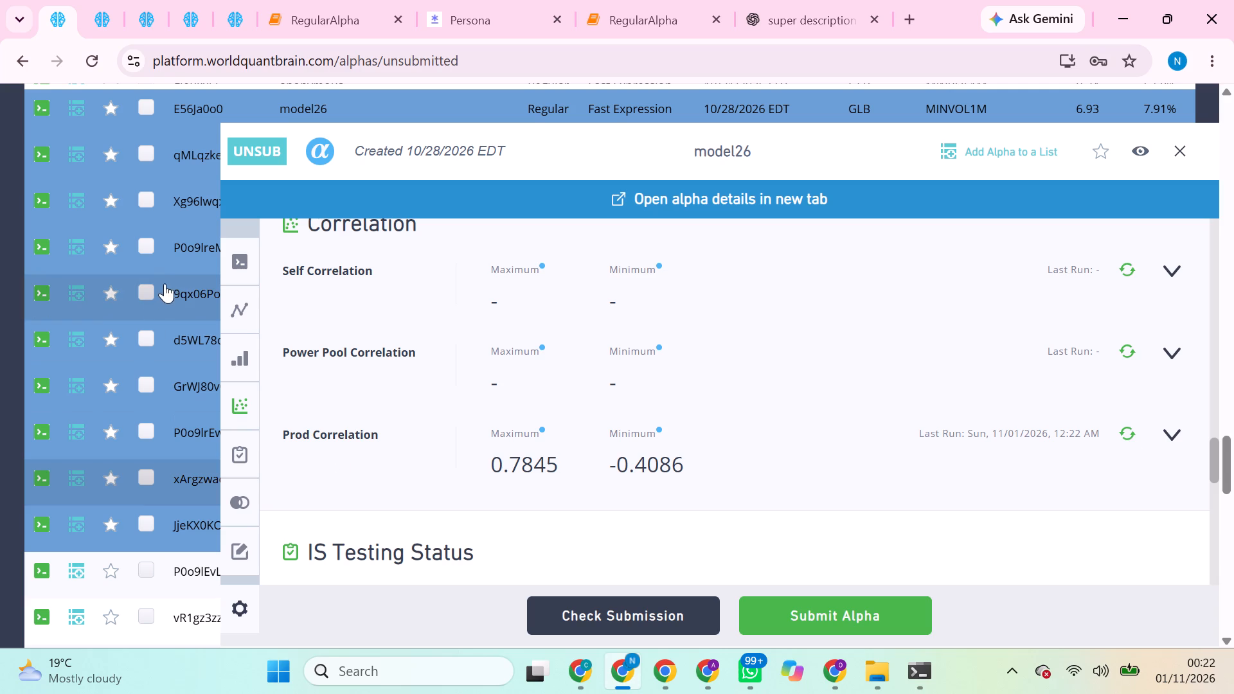
Switch to the details of the model26 alpha 9qx06Po9 and run its Prod Correlation check.
click(180, 289)
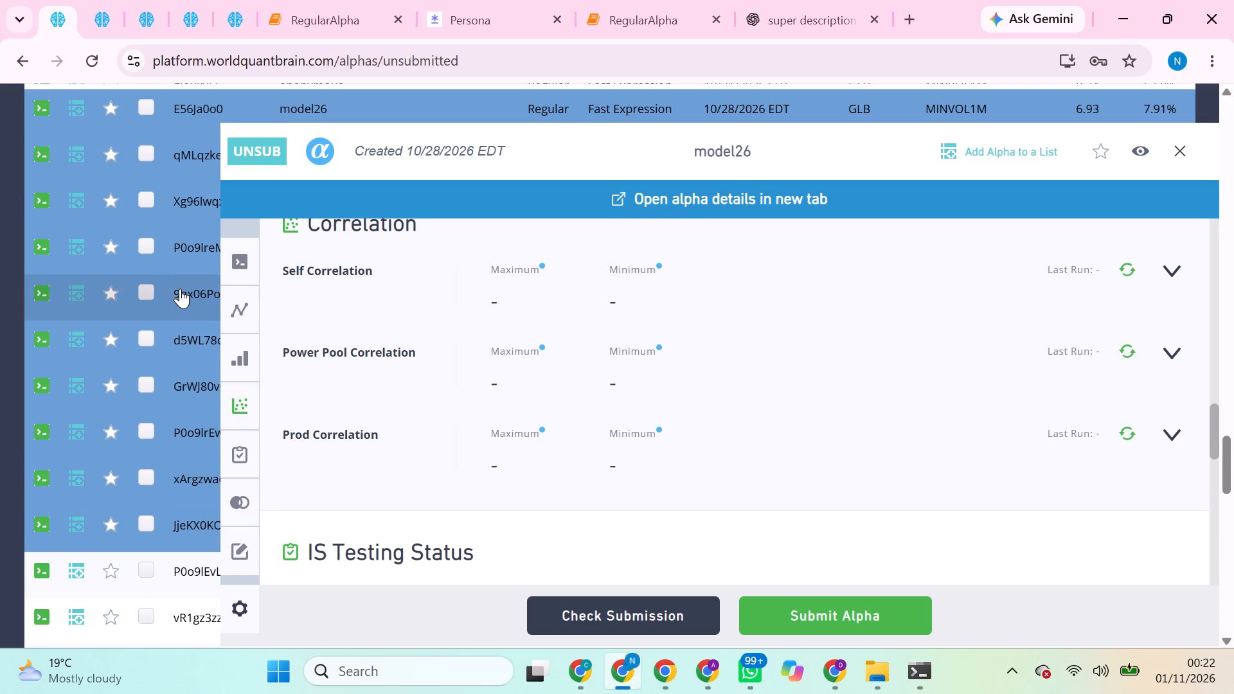
click(1122, 433)
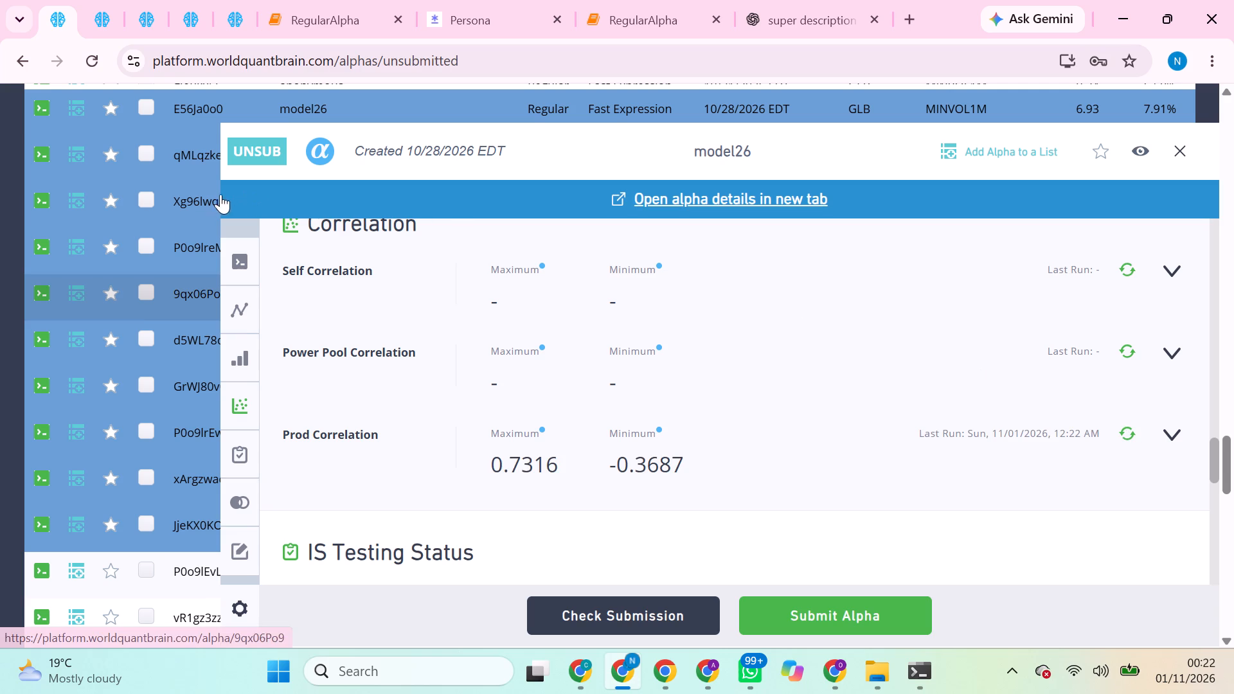
Switch to the details of the model26 alpha qMLqzke1 and run its Prod Correlation check.
click(203, 163)
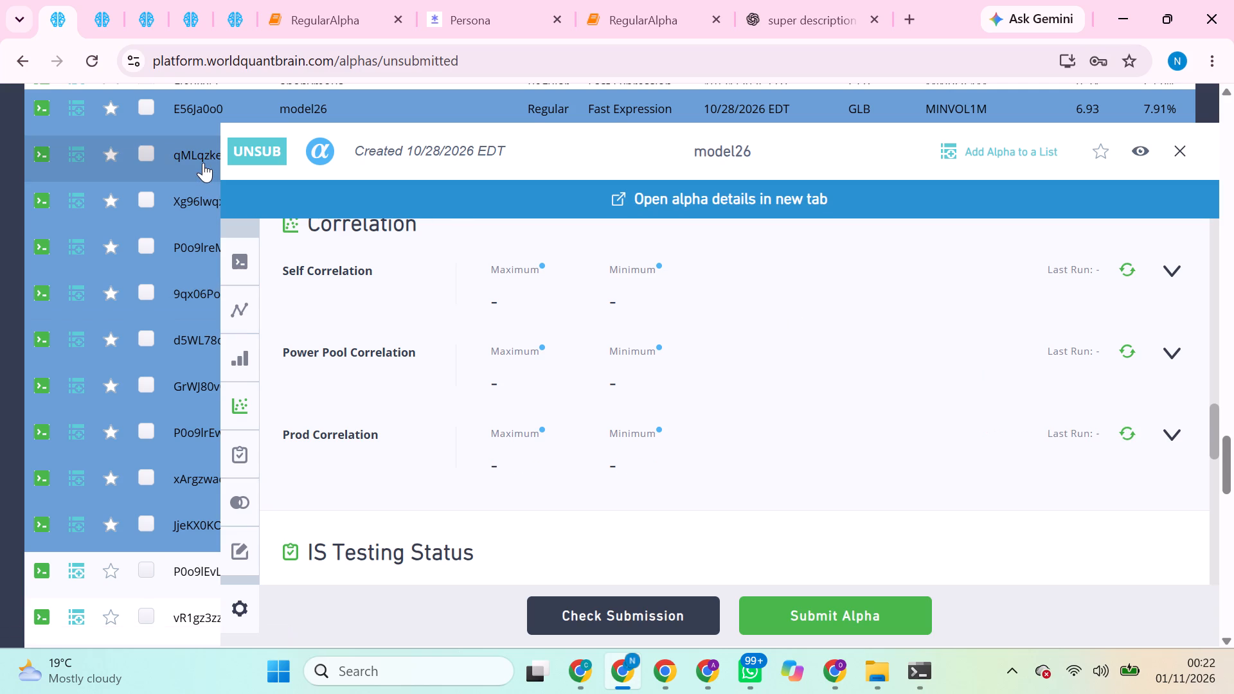
click(1127, 431)
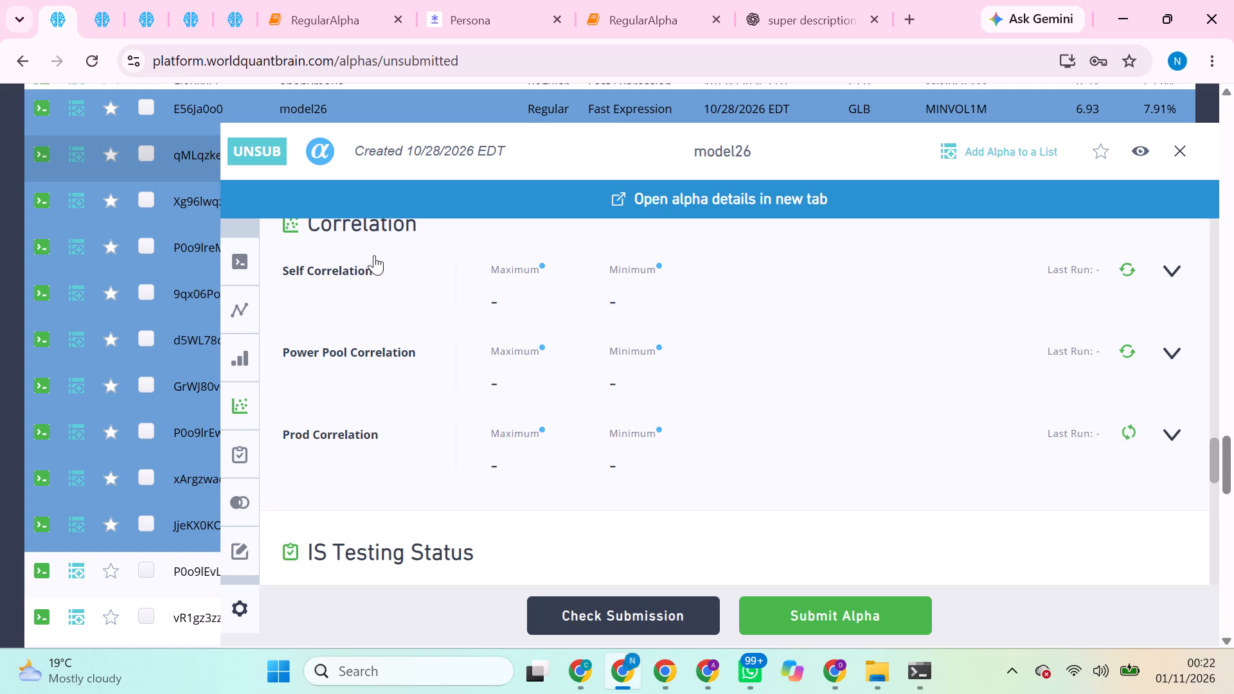
Run the Prod Correlation check for the model26 alpha O0AamGWY, rerun it and close the details.
scroll(163, 225, up, 2)
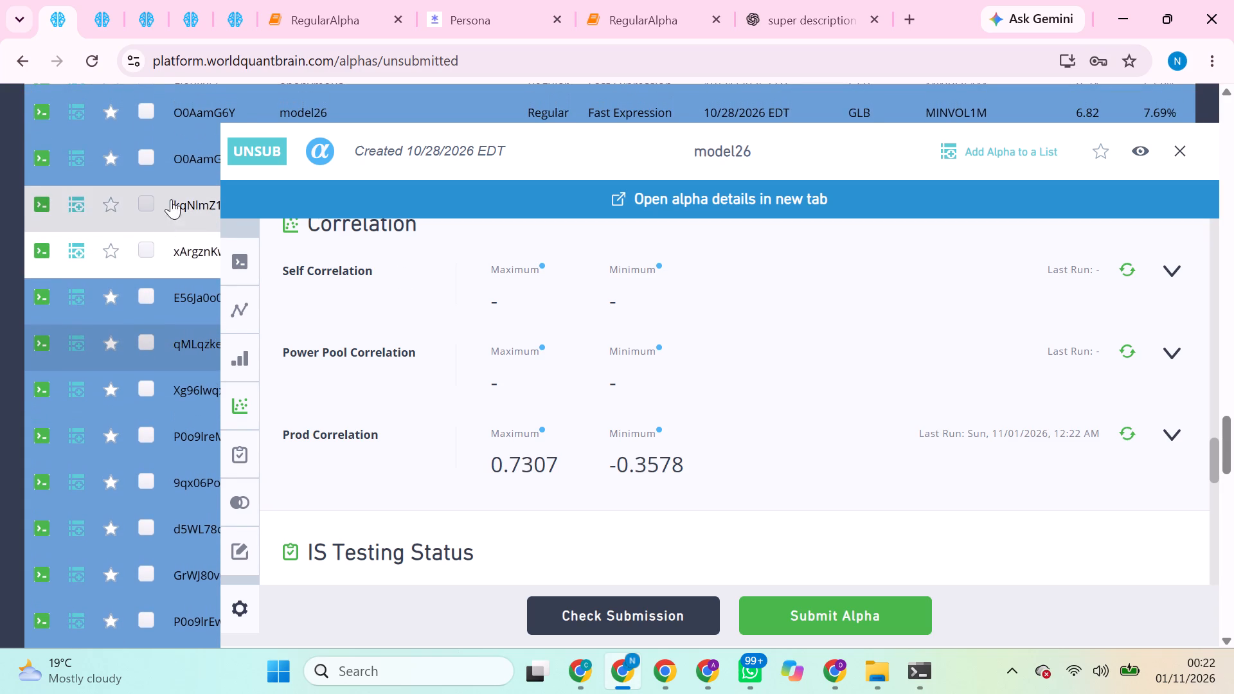
click(192, 141)
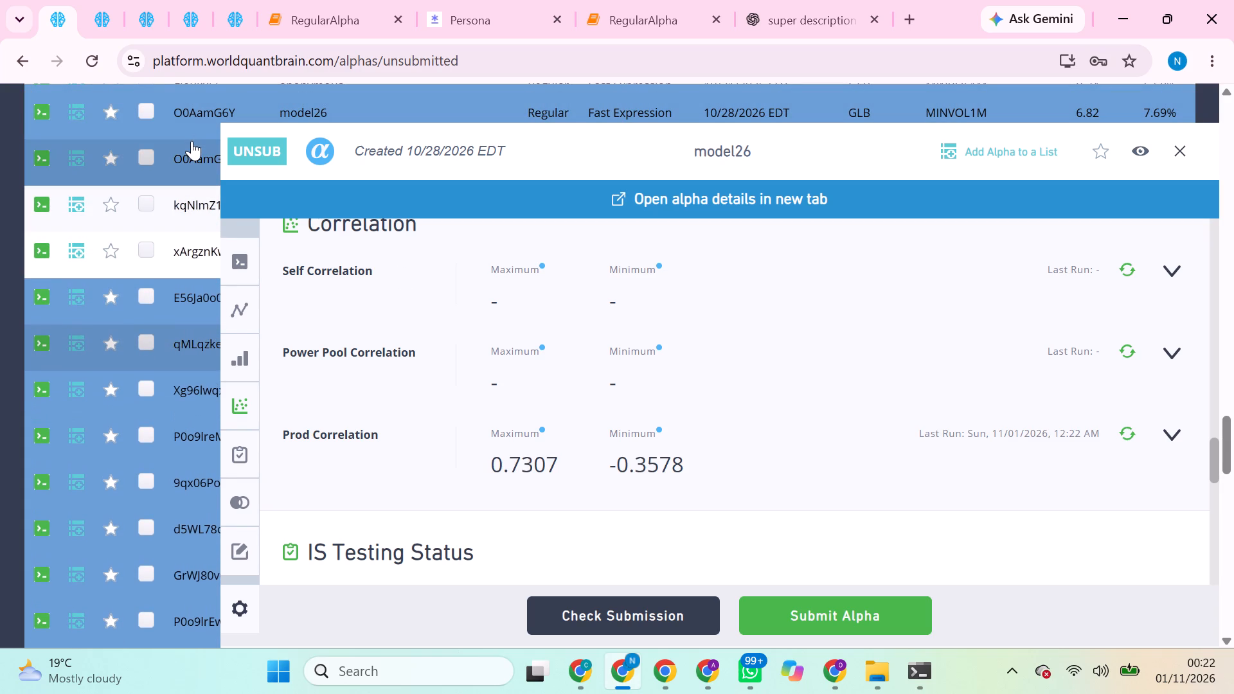
click(1122, 437)
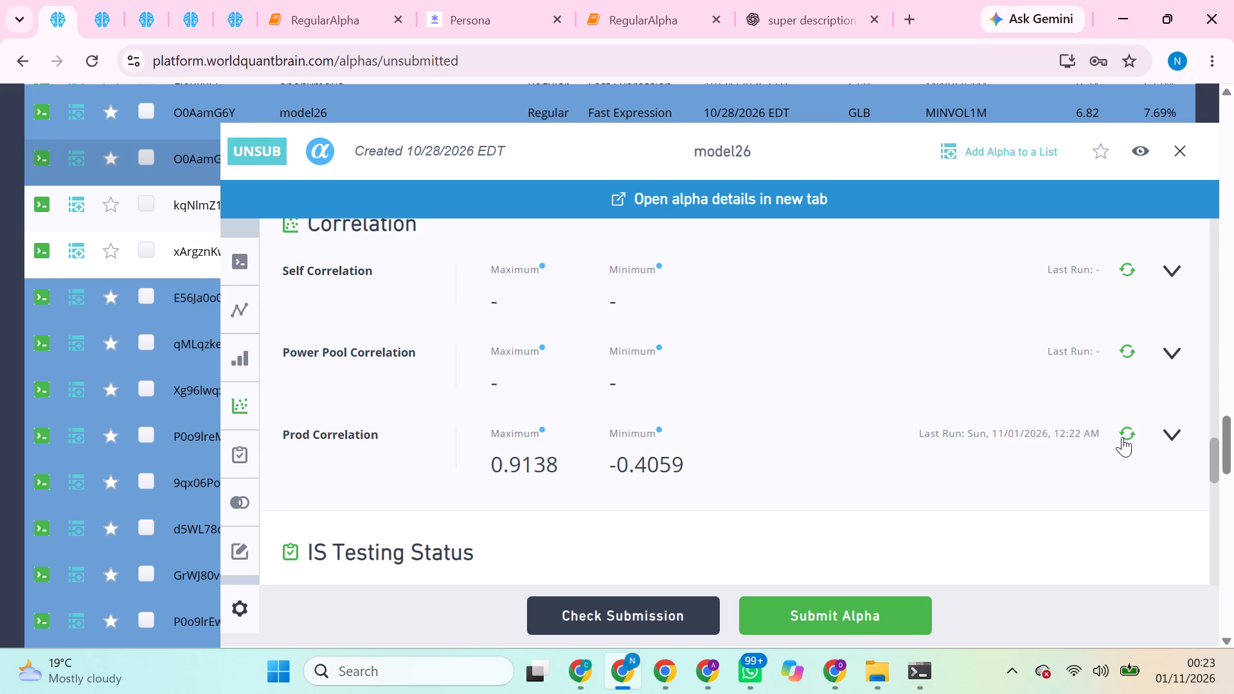
click(1122, 437)
click(1179, 145)
Open the details of the model30 alpha akKv3abO and run its Prod Correlation check.
scroll(989, 369, down, 2)
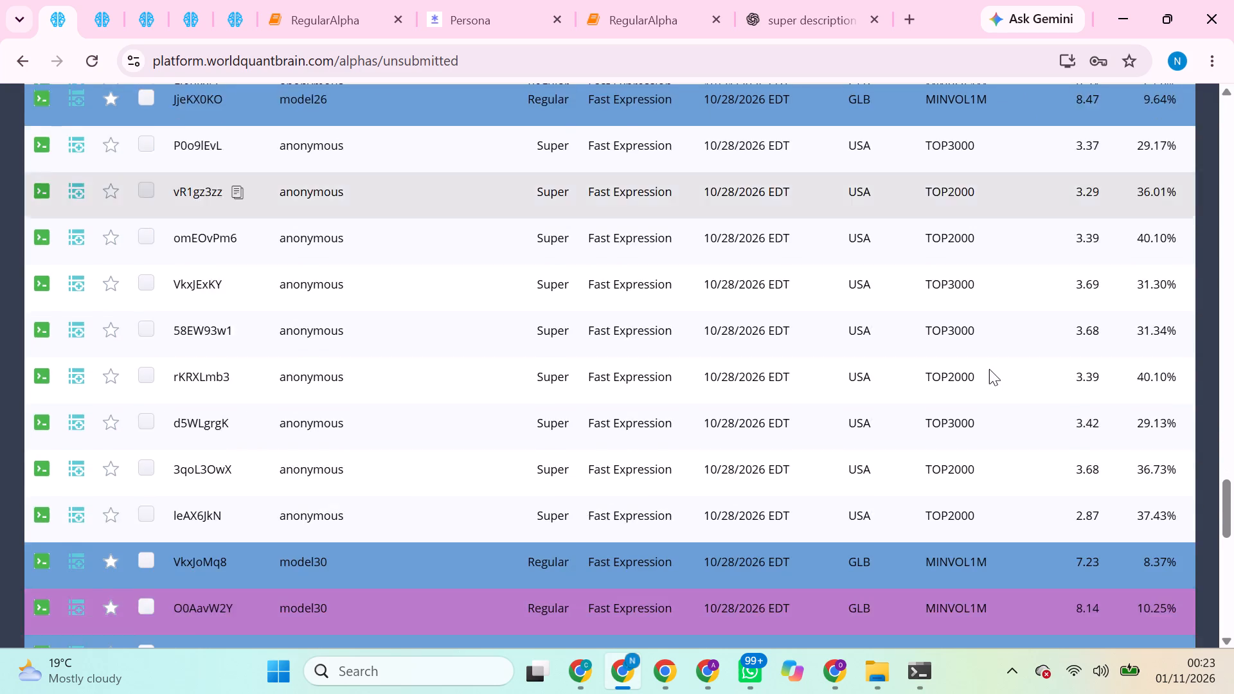
scroll(989, 369, down, 2)
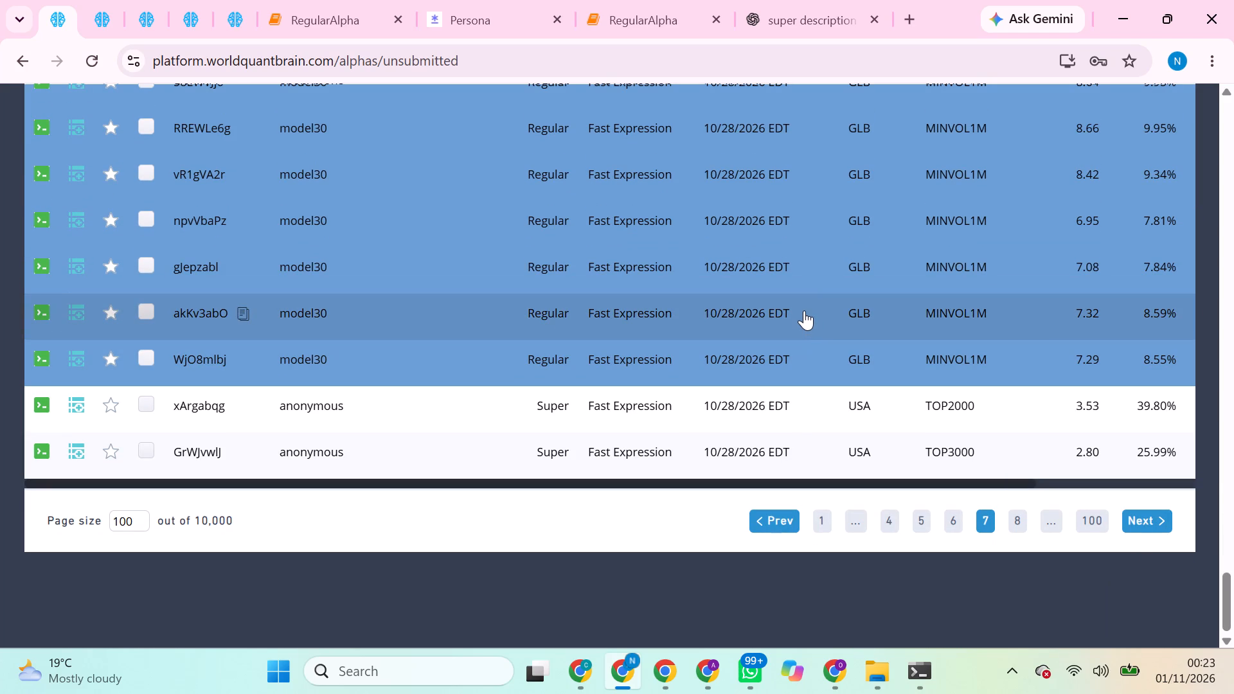
click(804, 310)
scroll(981, 496, down, 2)
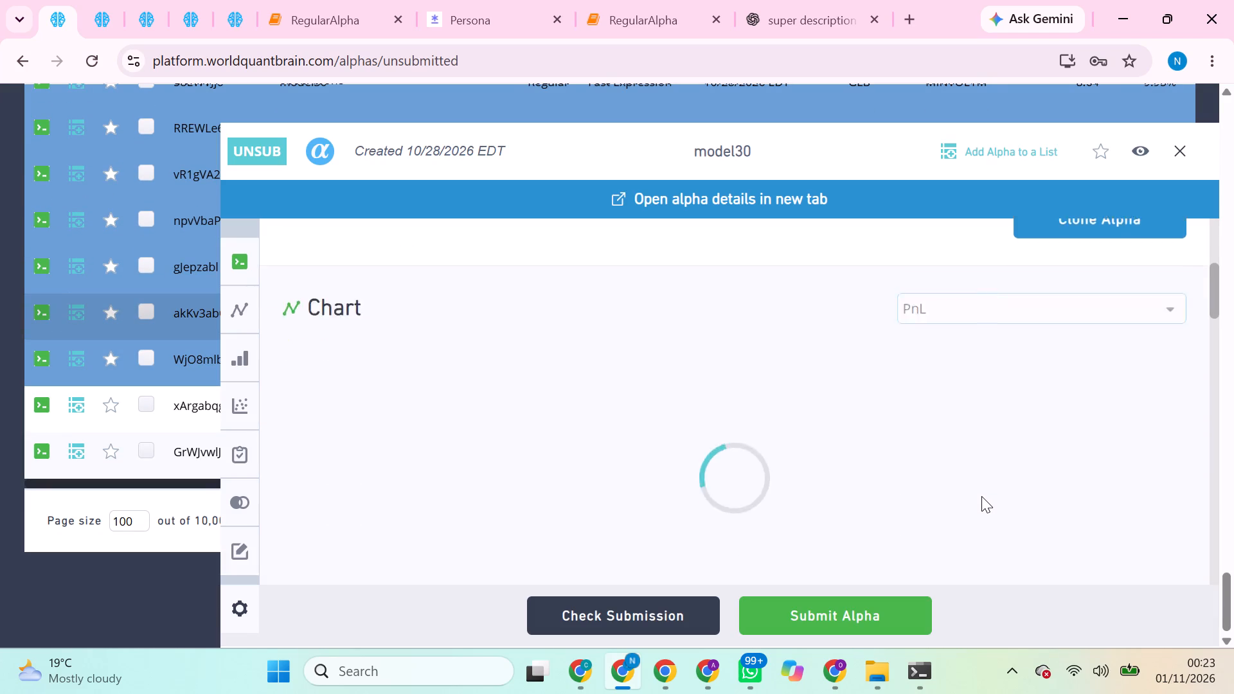
scroll(981, 496, down, 2)
click(1069, 389)
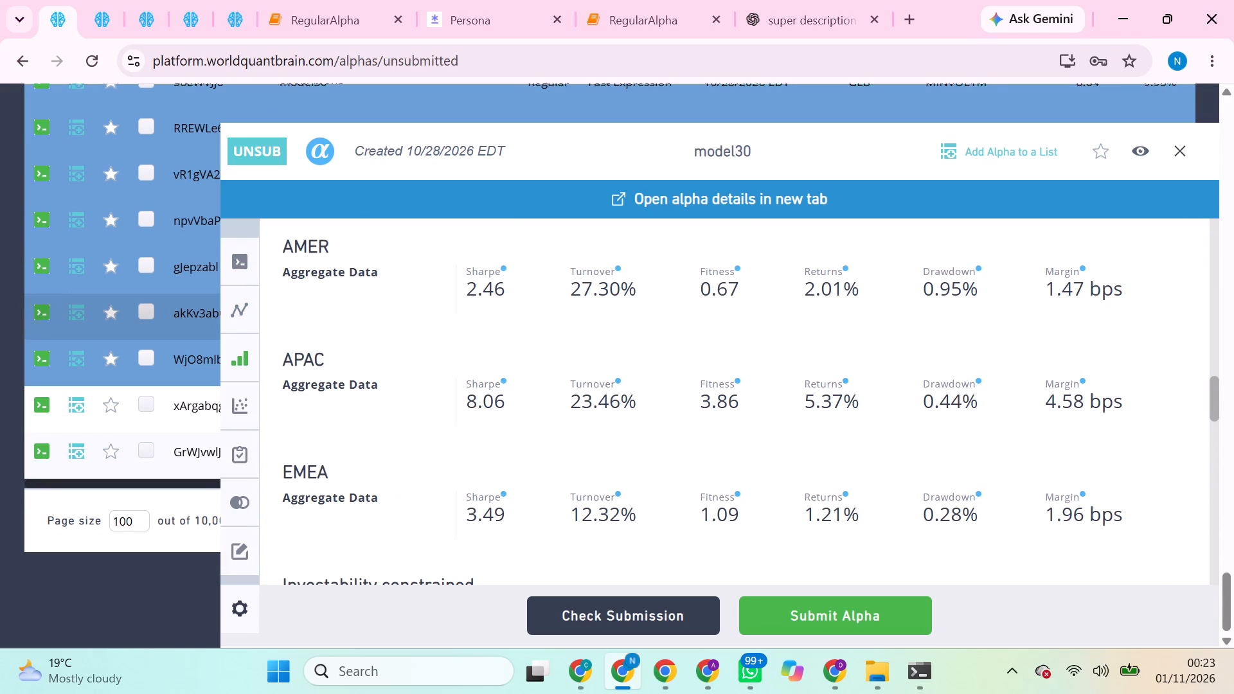
scroll(1069, 389, down, 3)
click(1127, 389)
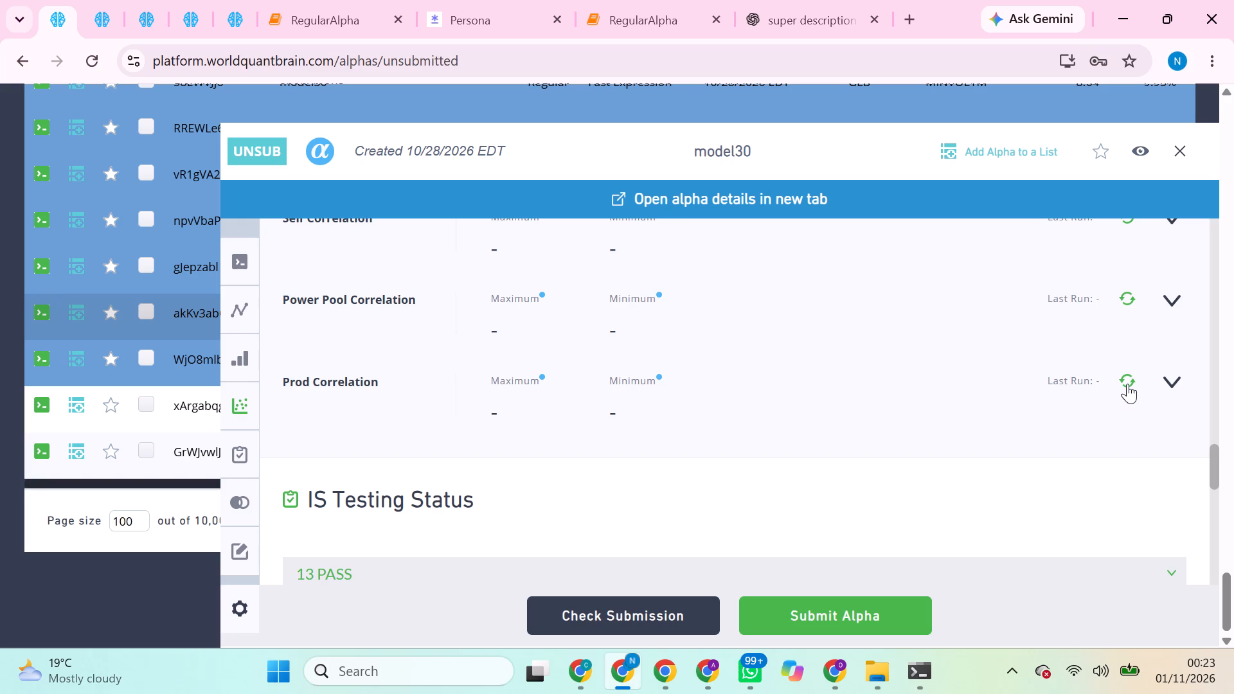
double_click(1127, 384)
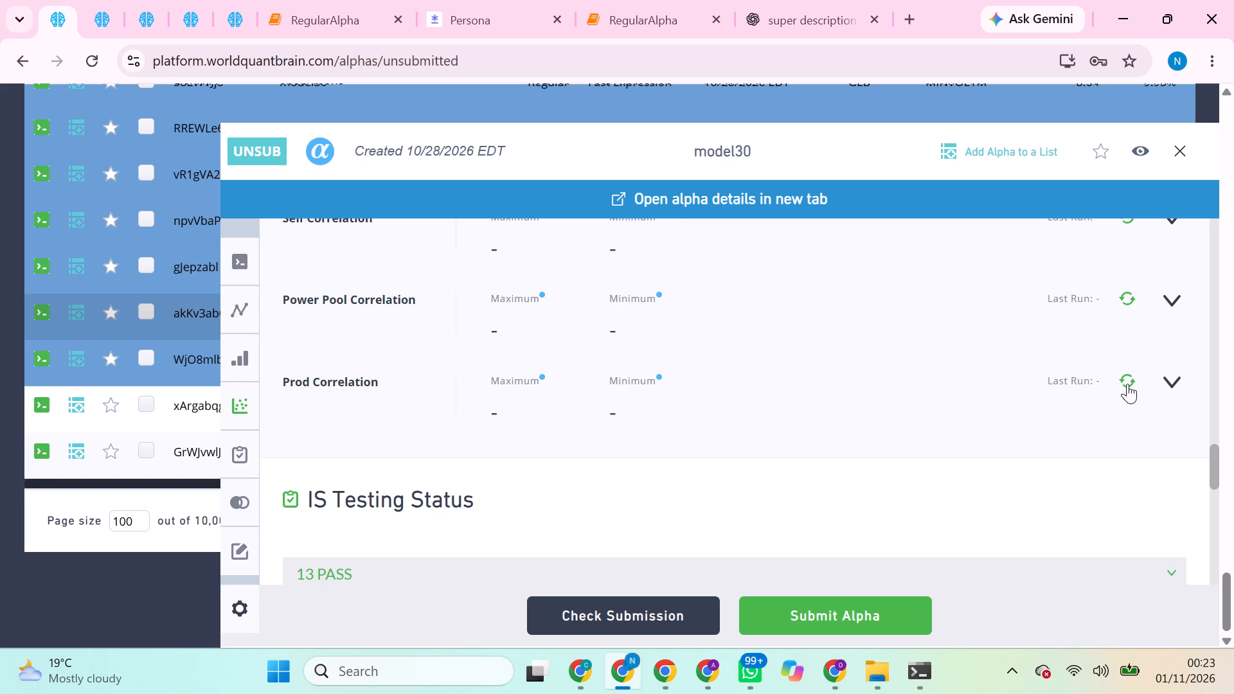
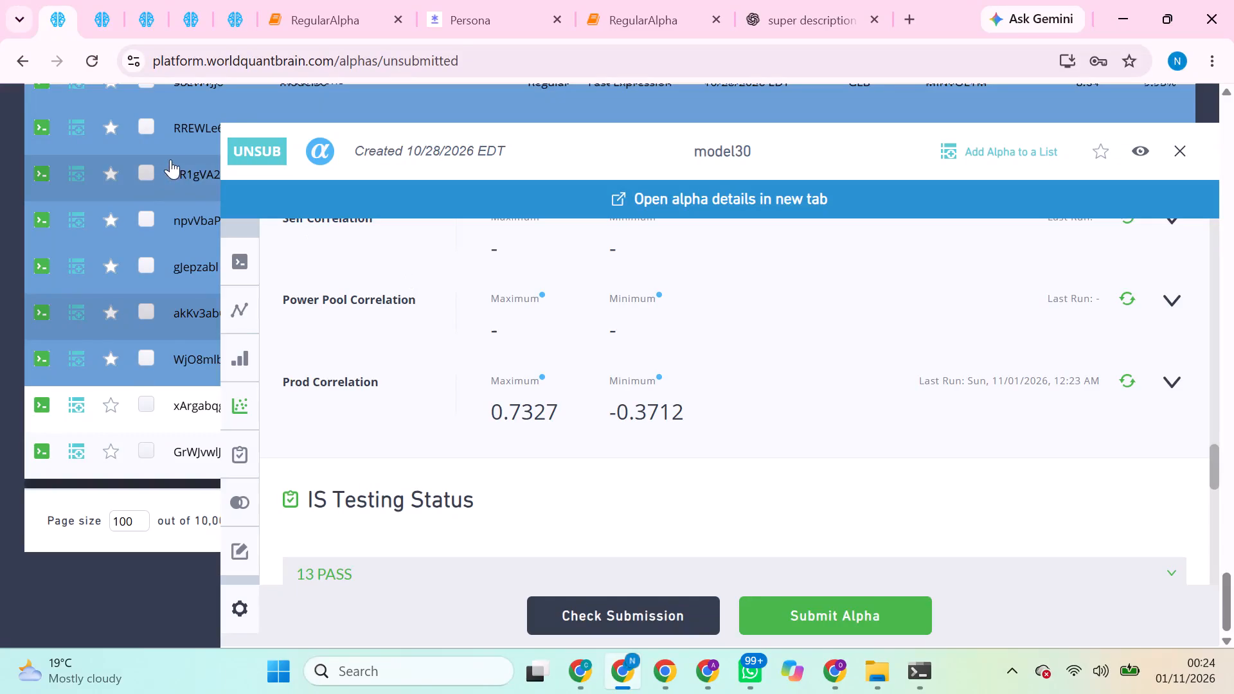
Switch to the details of the model30 alpha whose ID starts with vR1gVA2 and run its Prod Correlation check.
click(194, 160)
click(1126, 378)
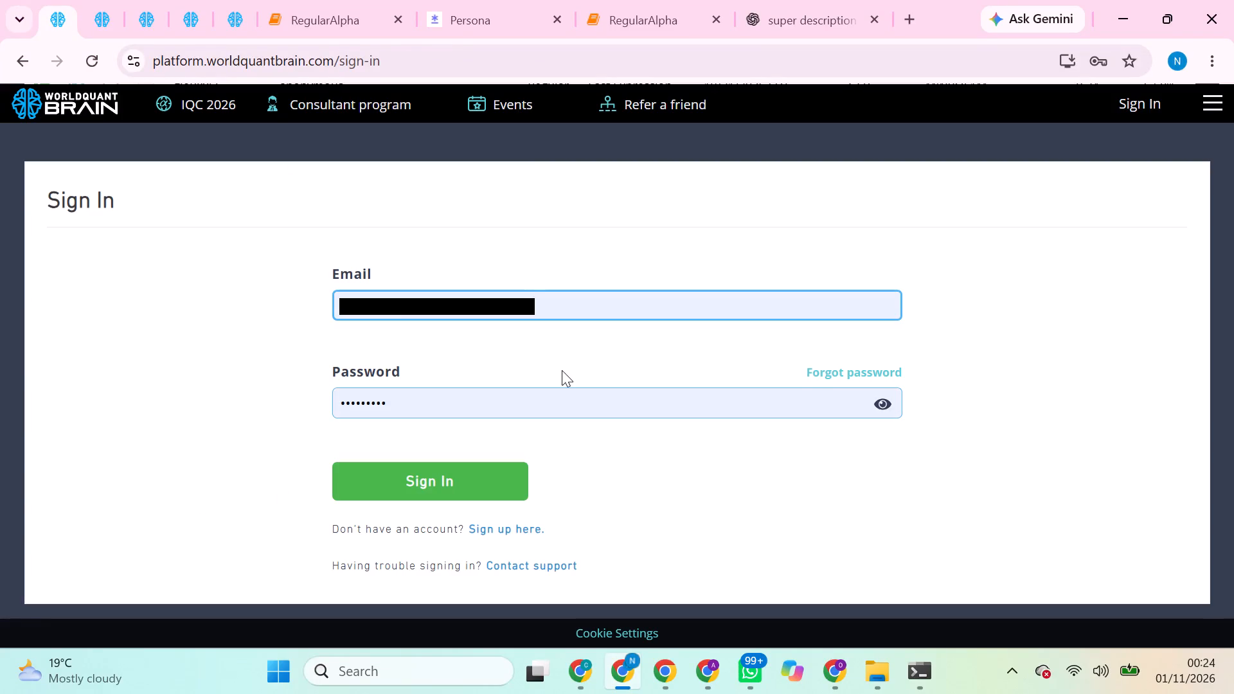
Sign back in with the prefilled account credentials and start the camera-based face verification on this device.
click(498, 479)
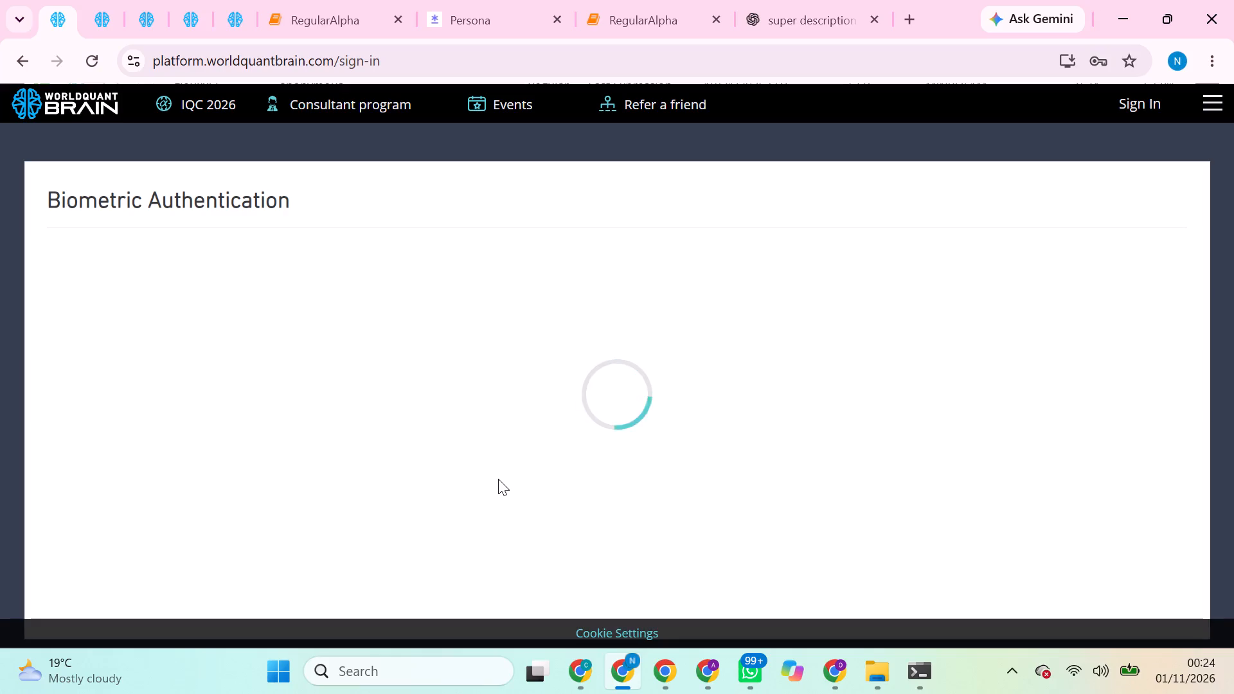
click(498, 479)
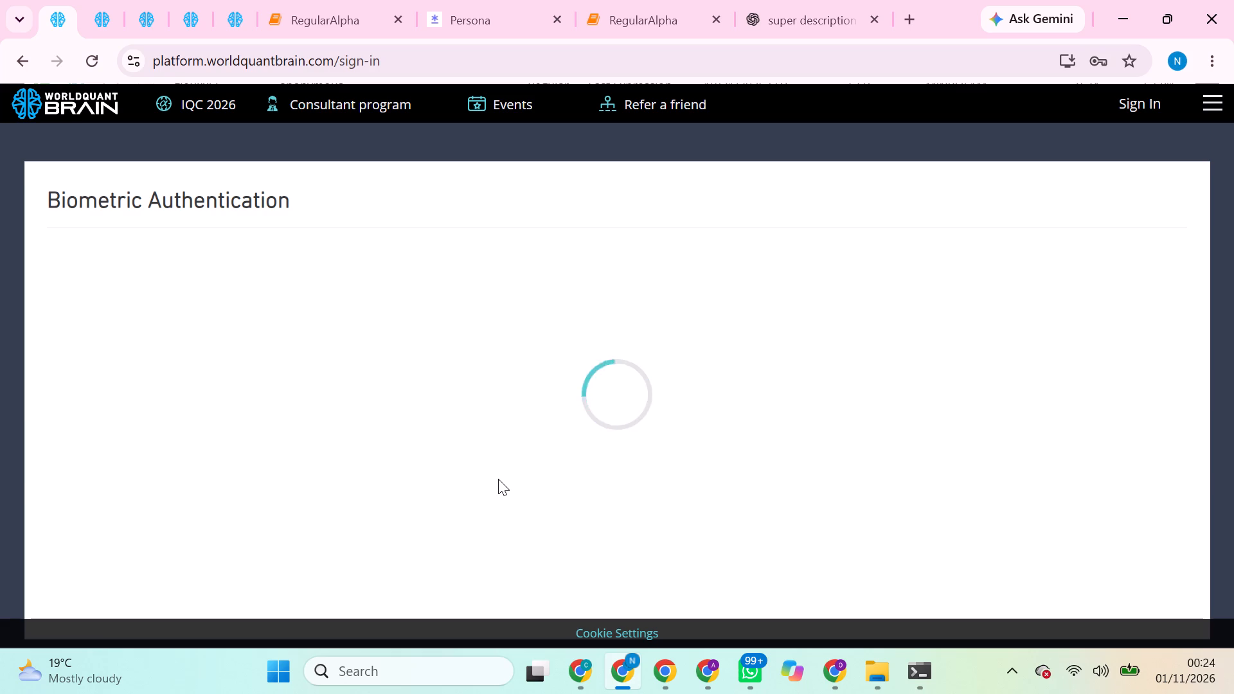
scroll(498, 479, down, 7)
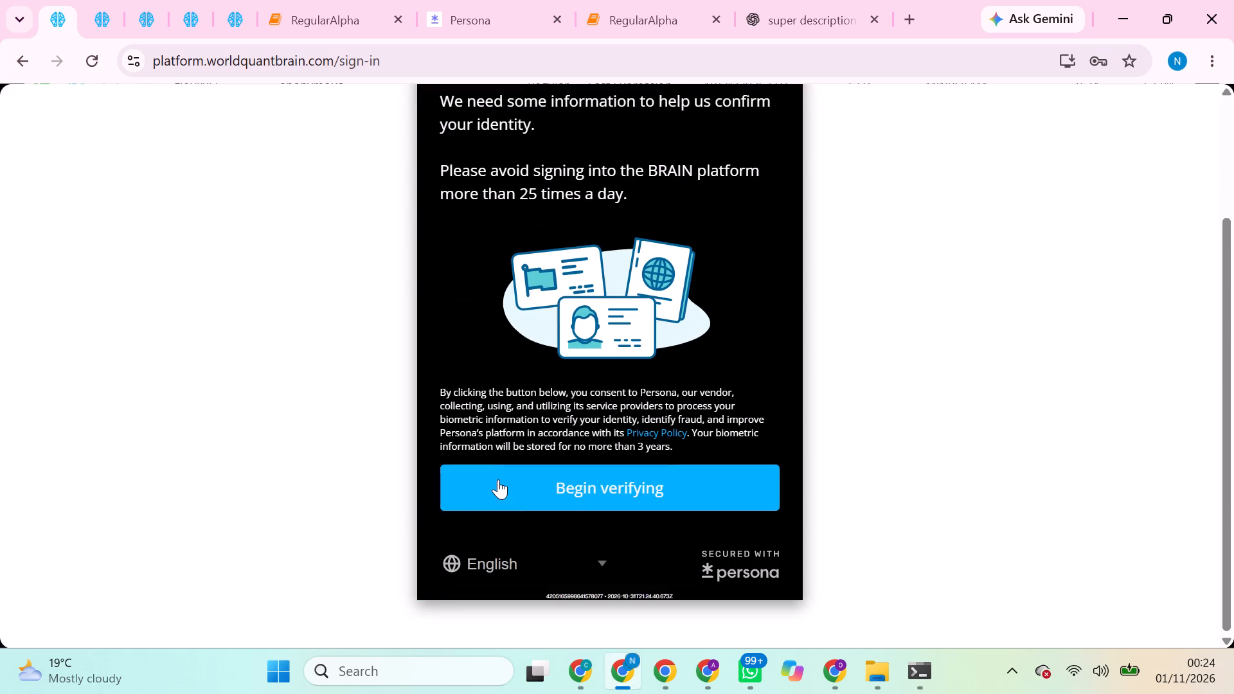
click(498, 481)
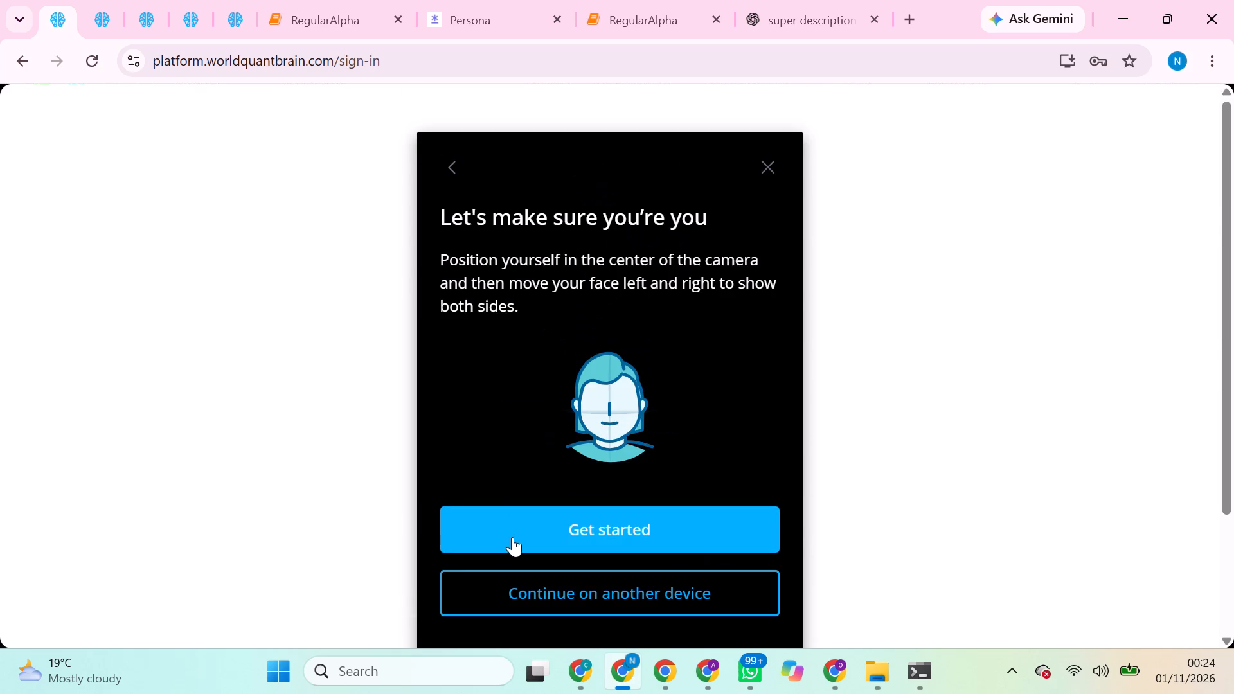
click(512, 537)
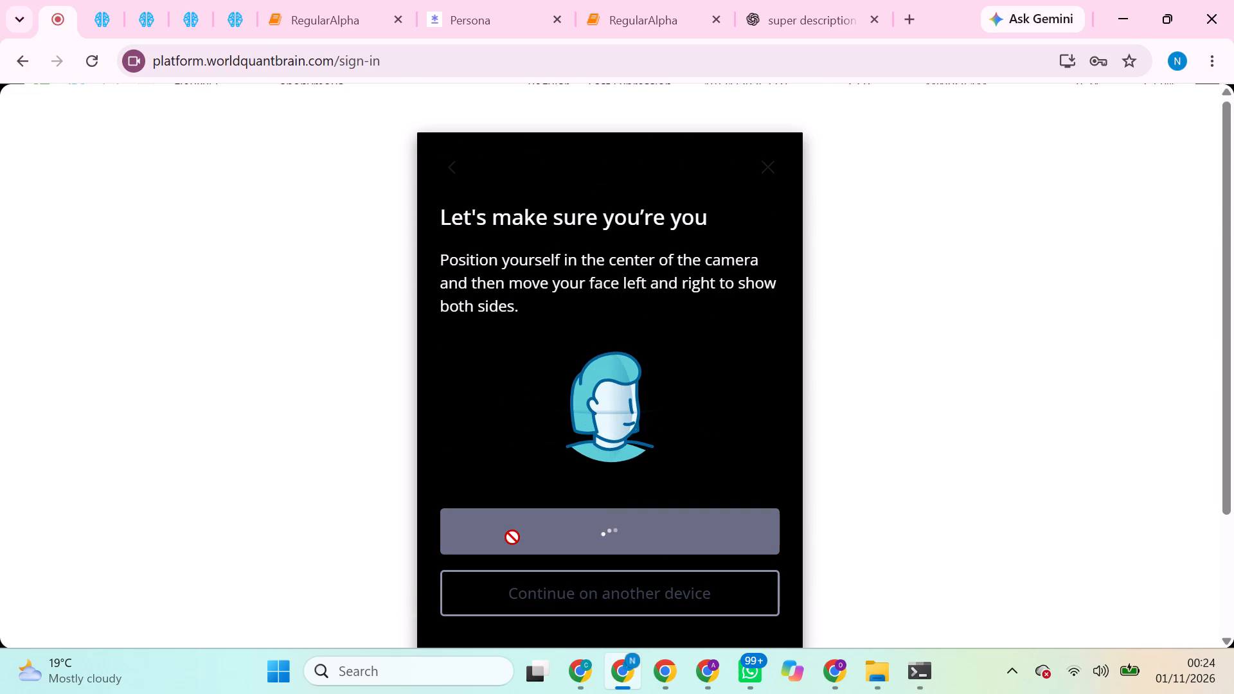
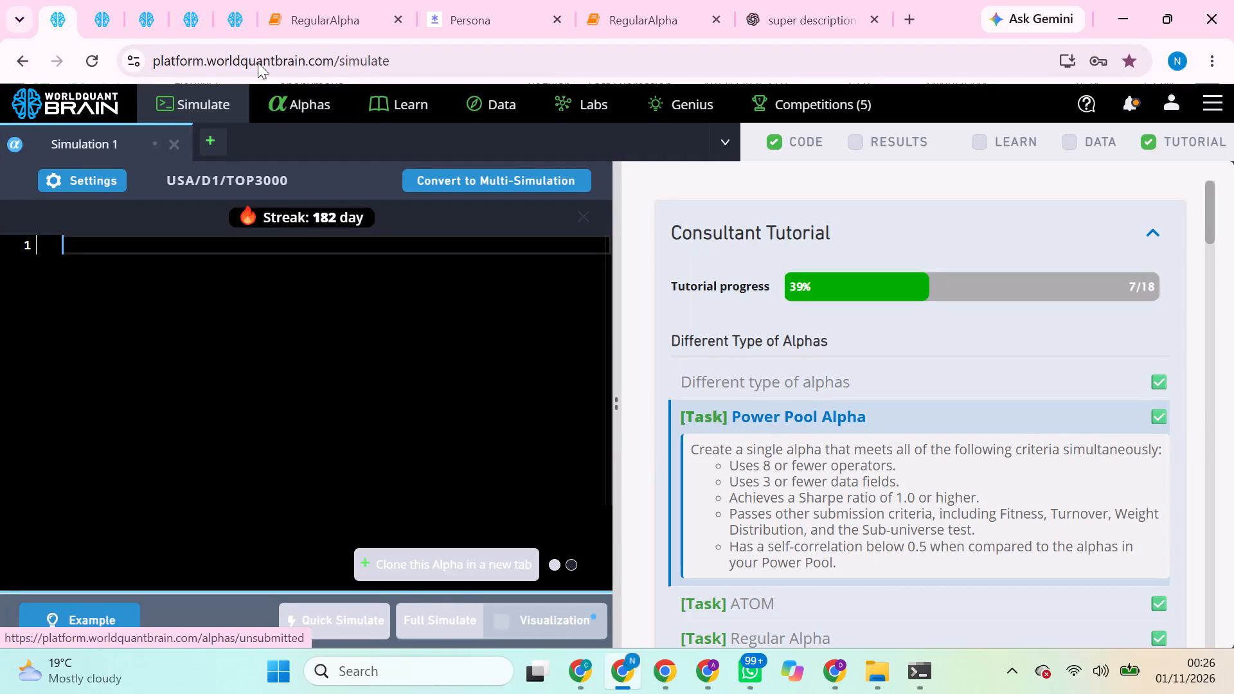
Open the unsubmitted alphas list in the third browser tab and view the details of alpha P0ow87PE.
click(243, 0)
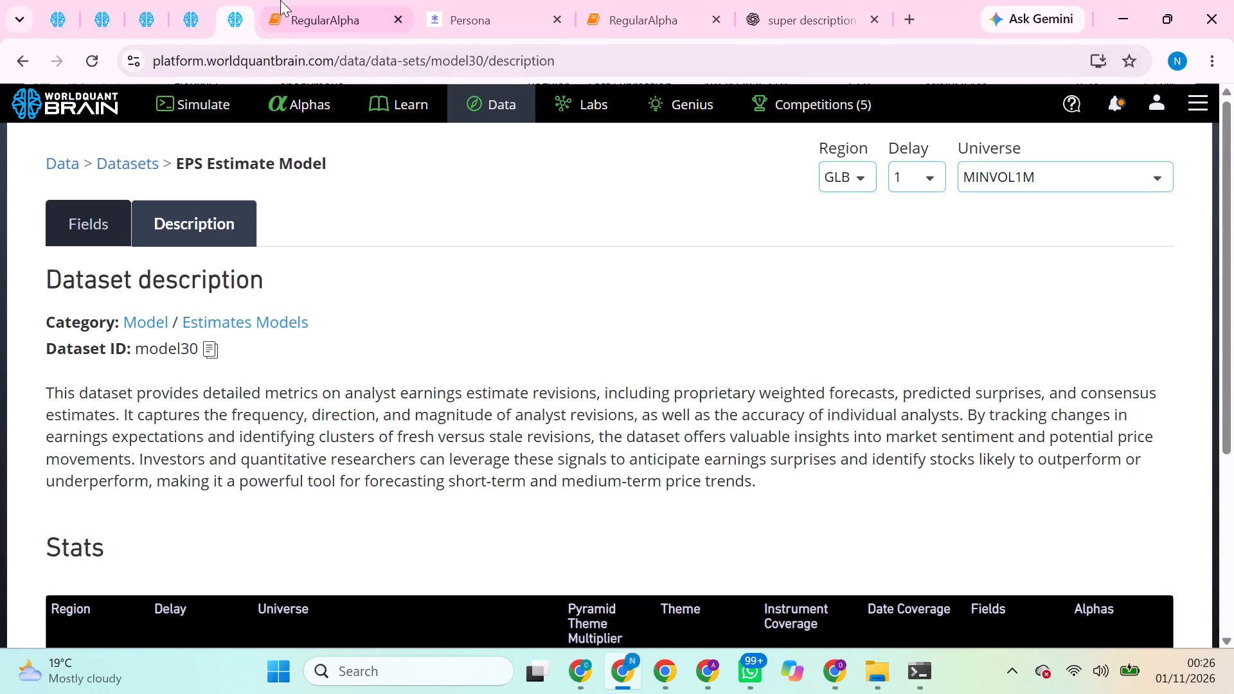
click(281, 0)
click(165, 4)
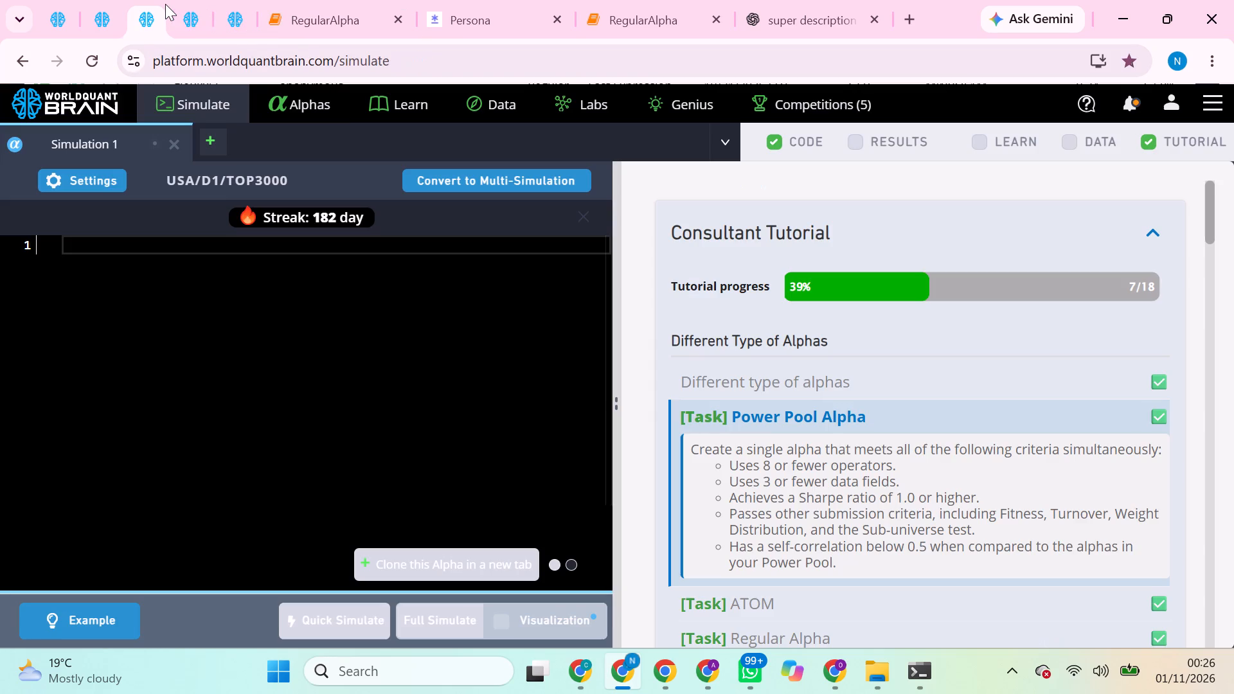
click(319, 99)
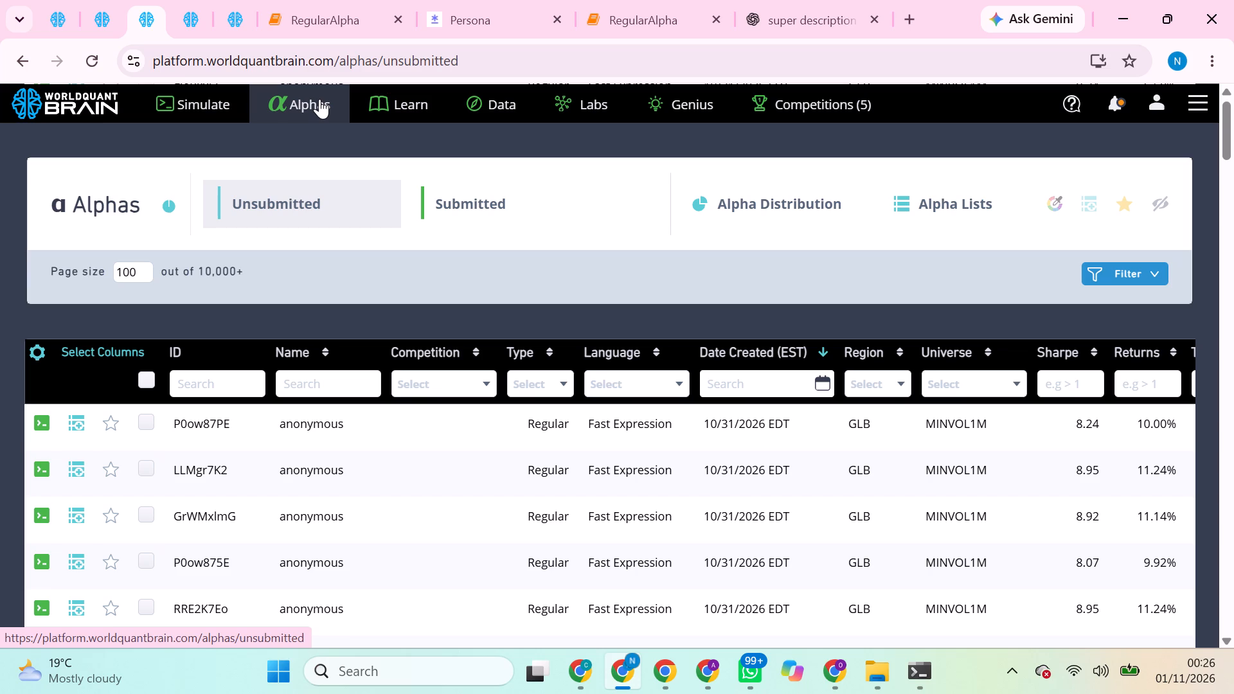
click(355, 206)
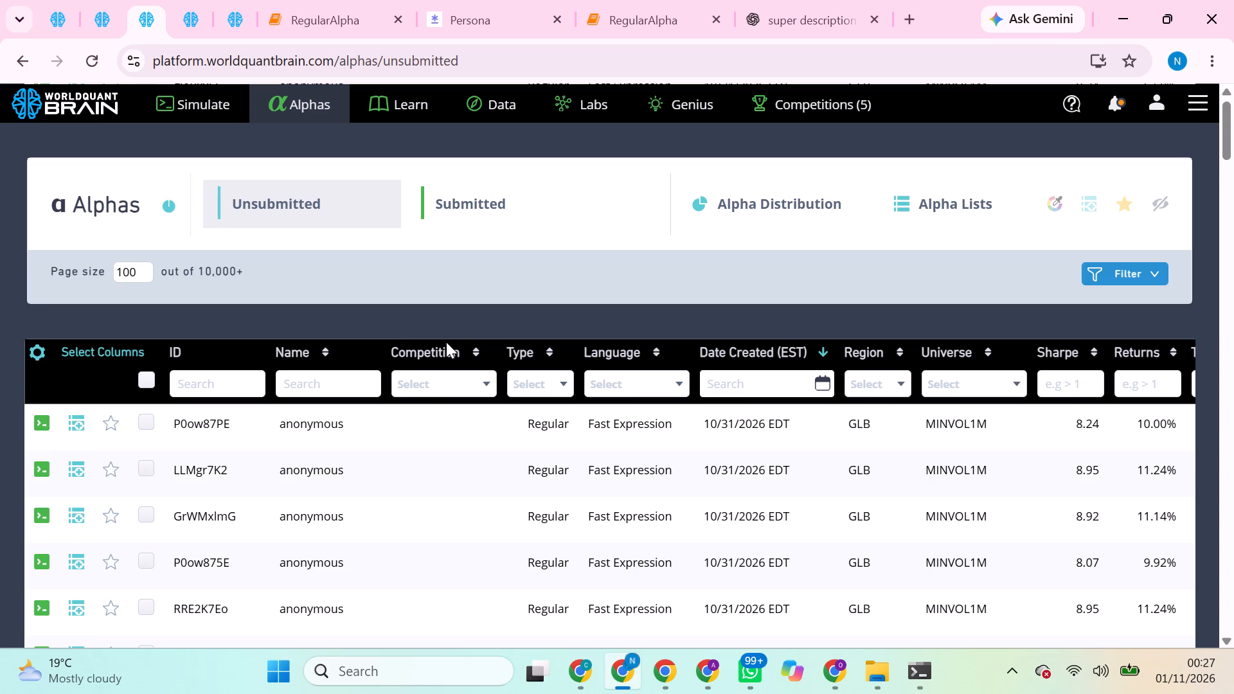
click(508, 438)
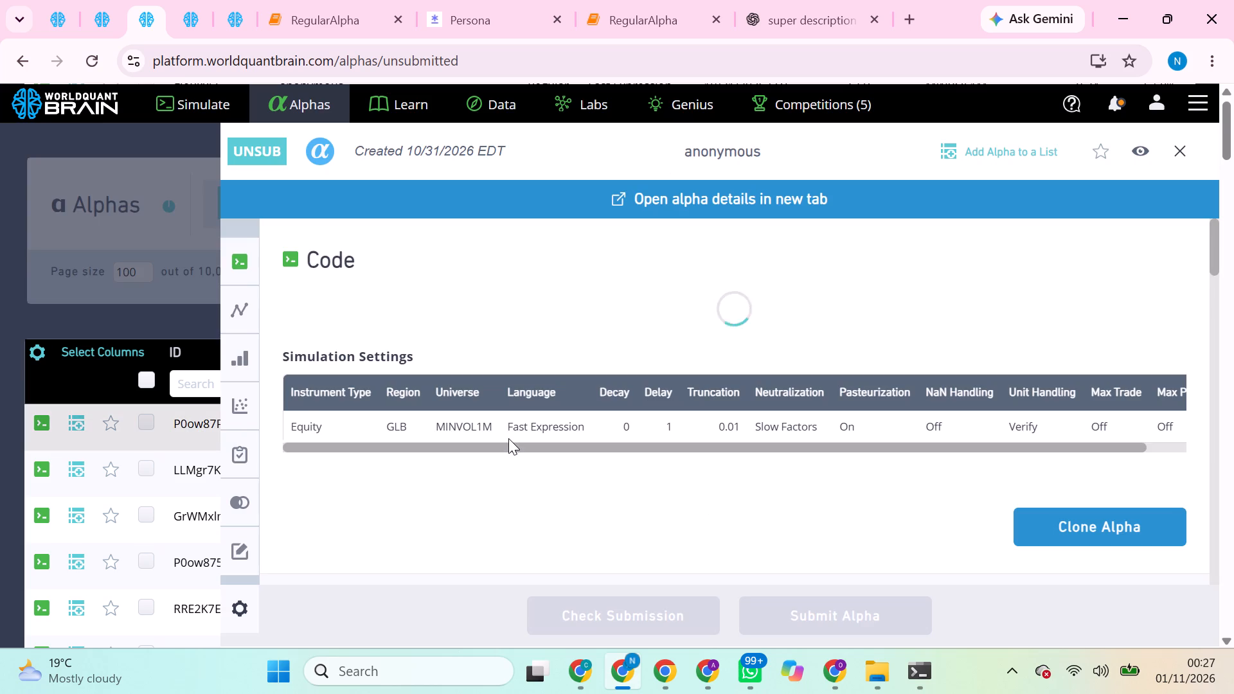
Return to the unsubmitted alphas list in the second browser tab, close the open api_alpha details and examine the first page of alphas.
click(287, 0)
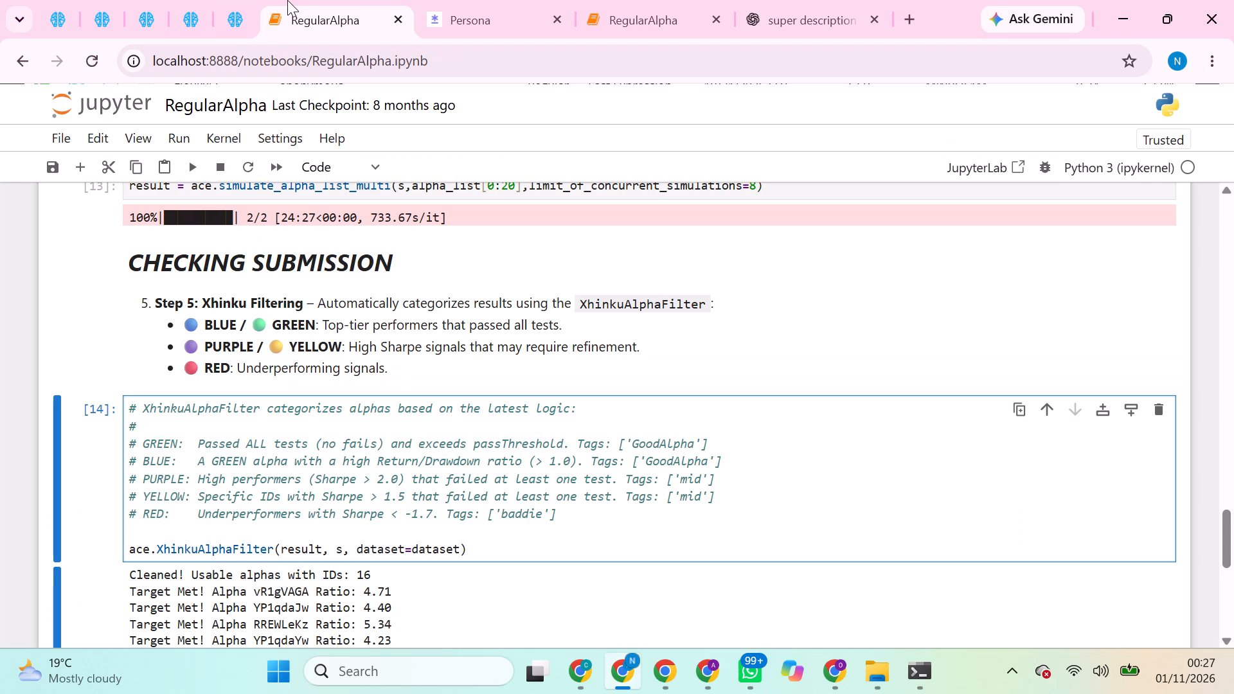
click(222, 0)
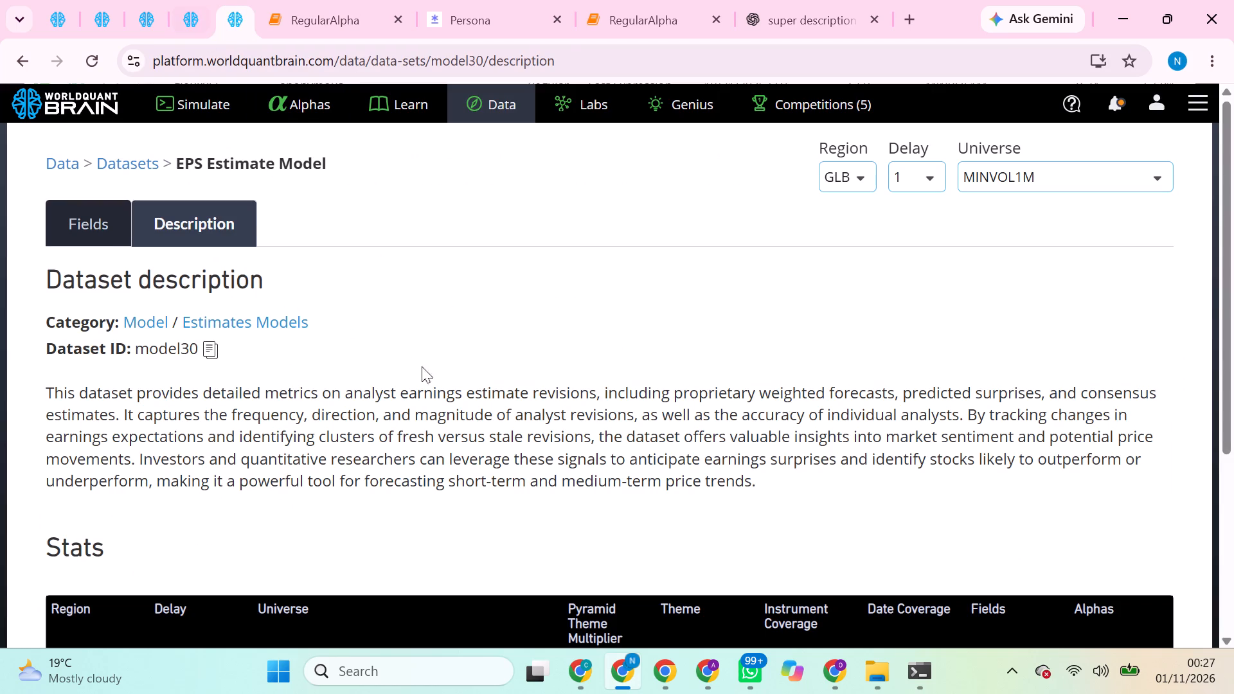
click(81, 0)
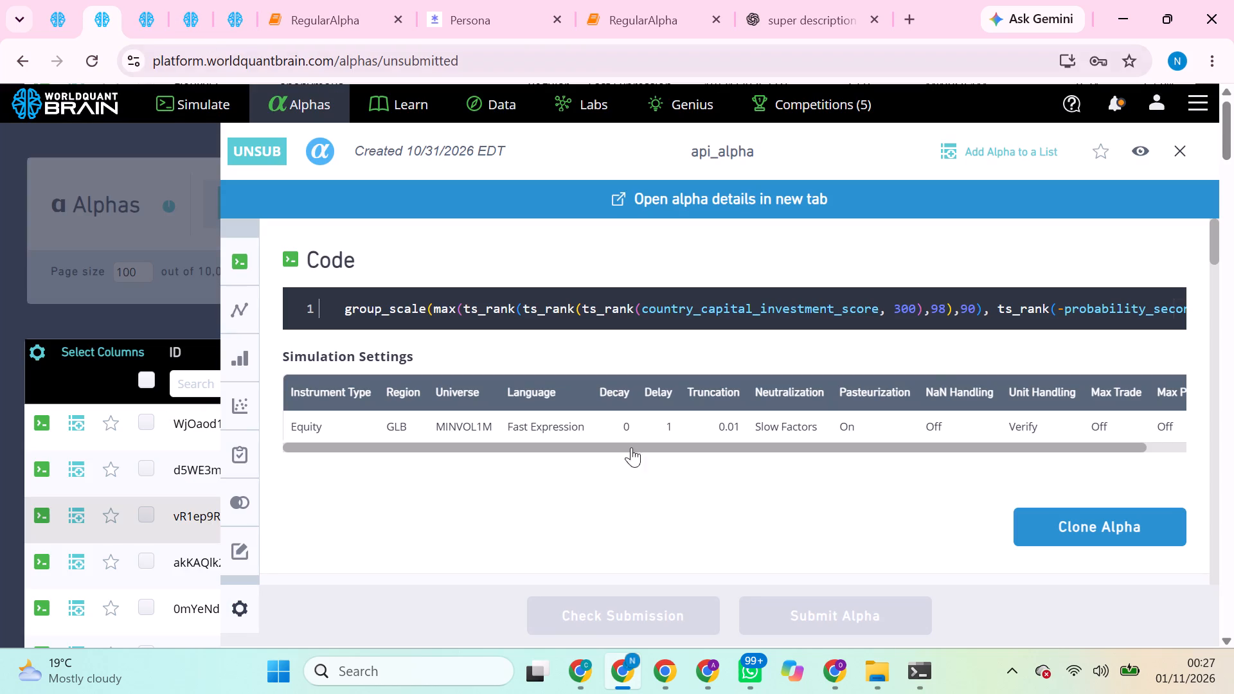
click(1183, 149)
click(1183, 149)
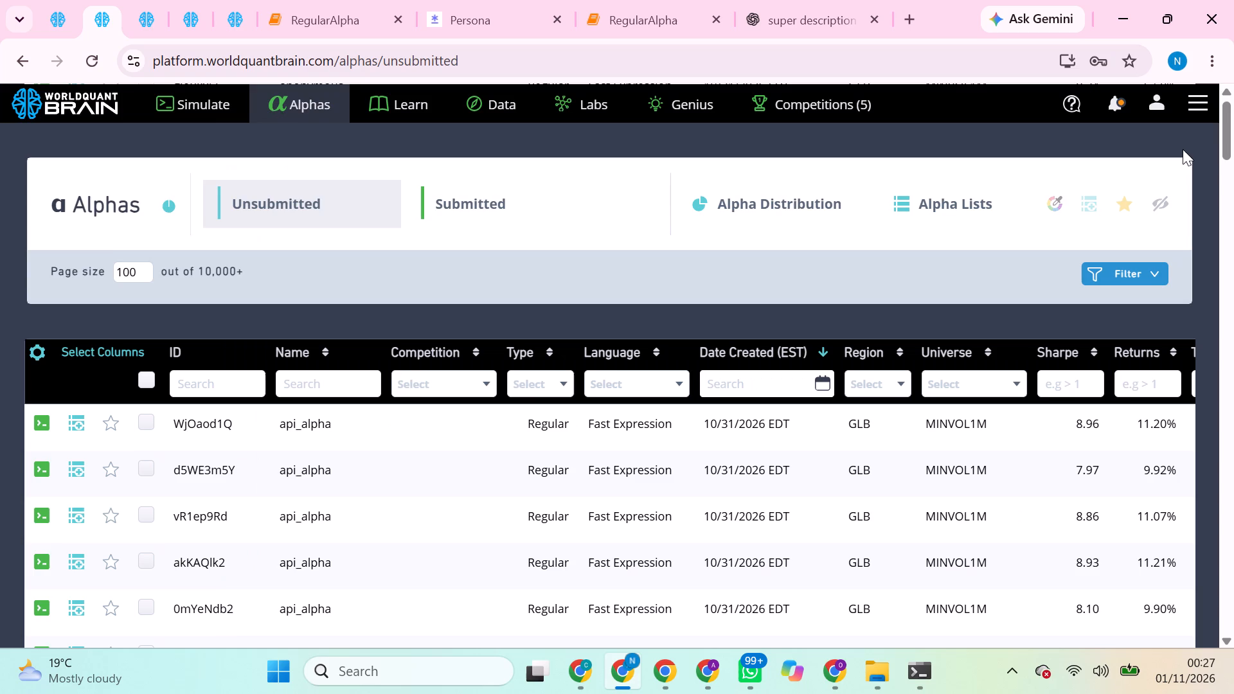
scroll(868, 440, down, 1)
scroll(868, 440, up, 1)
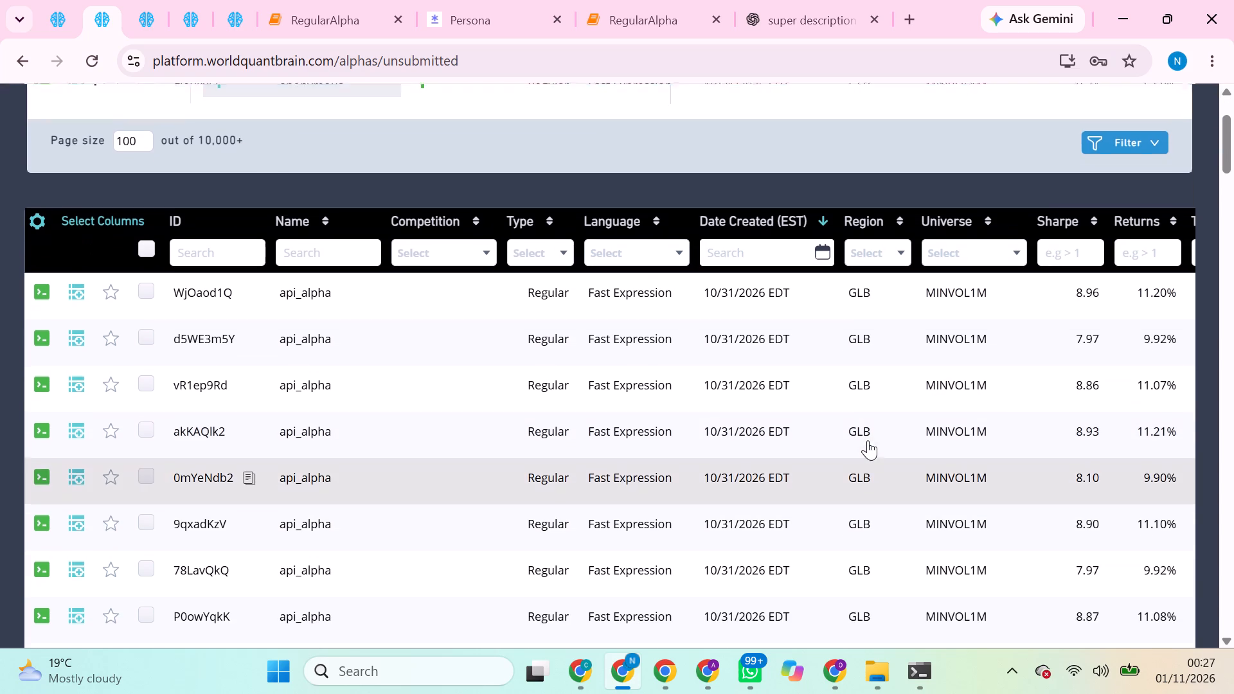
scroll(868, 440, up, 2)
scroll(868, 440, down, 7)
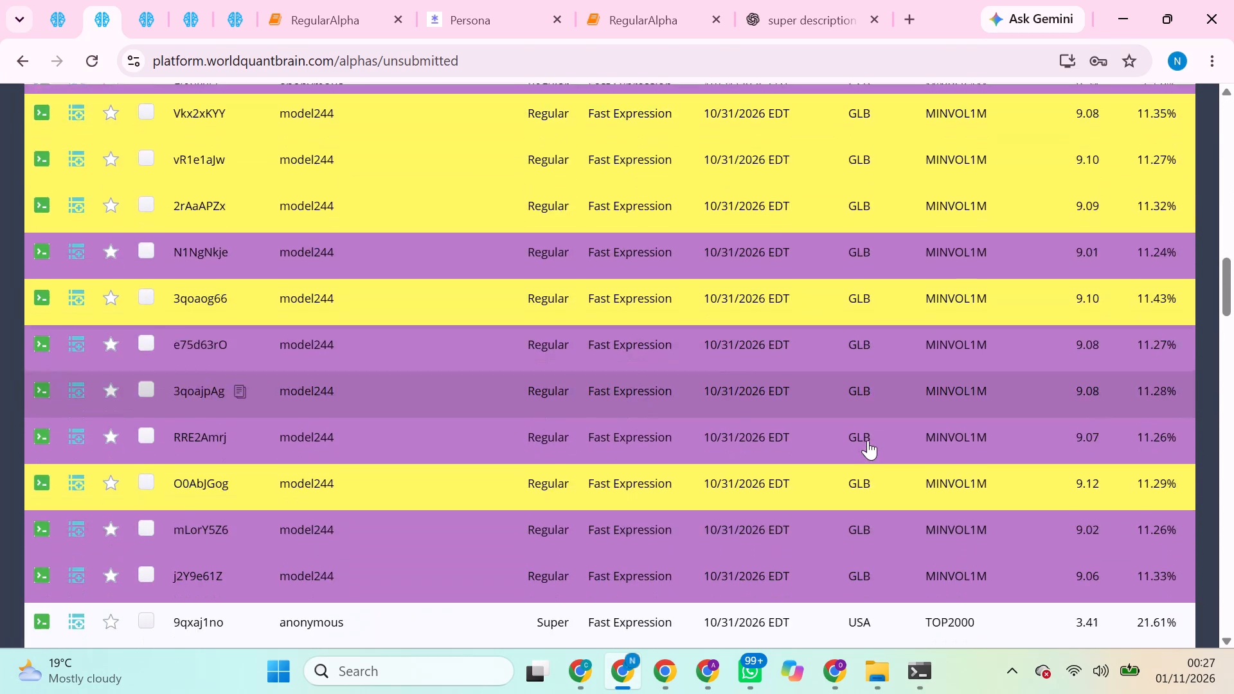
scroll(868, 440, down, 5)
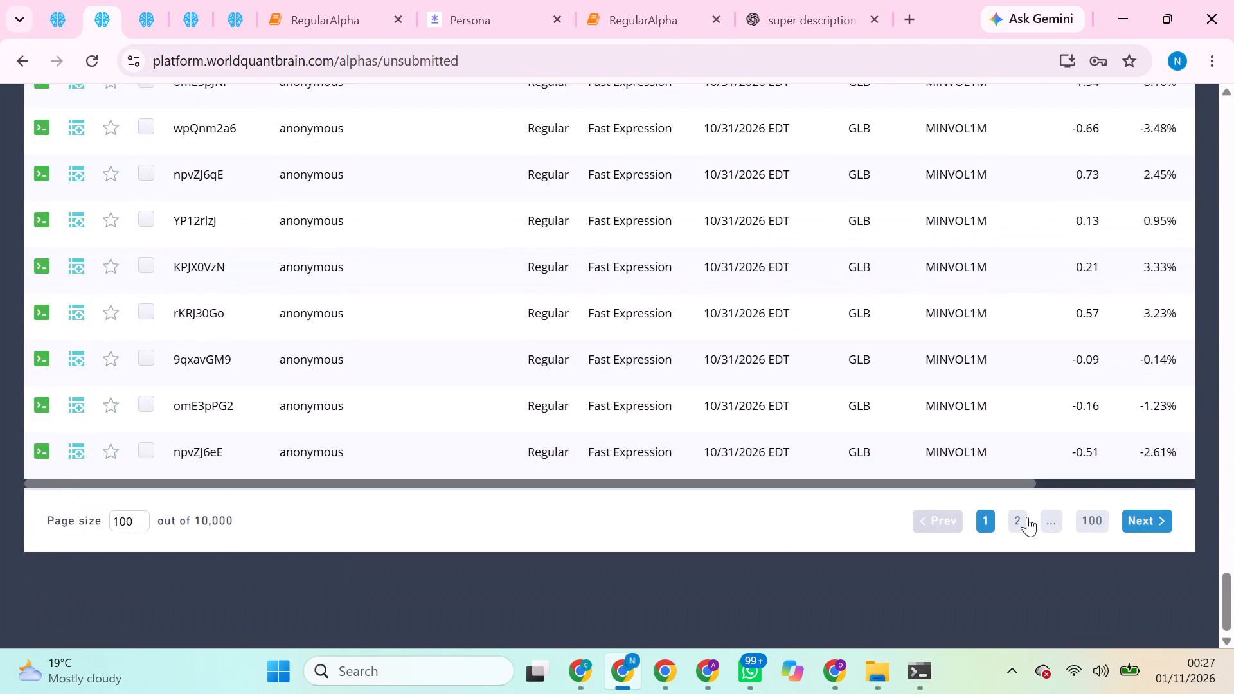
Advance through the unsubmitted alphas list from page 2 to page 7 and examine the model30 alphas there.
click(1019, 520)
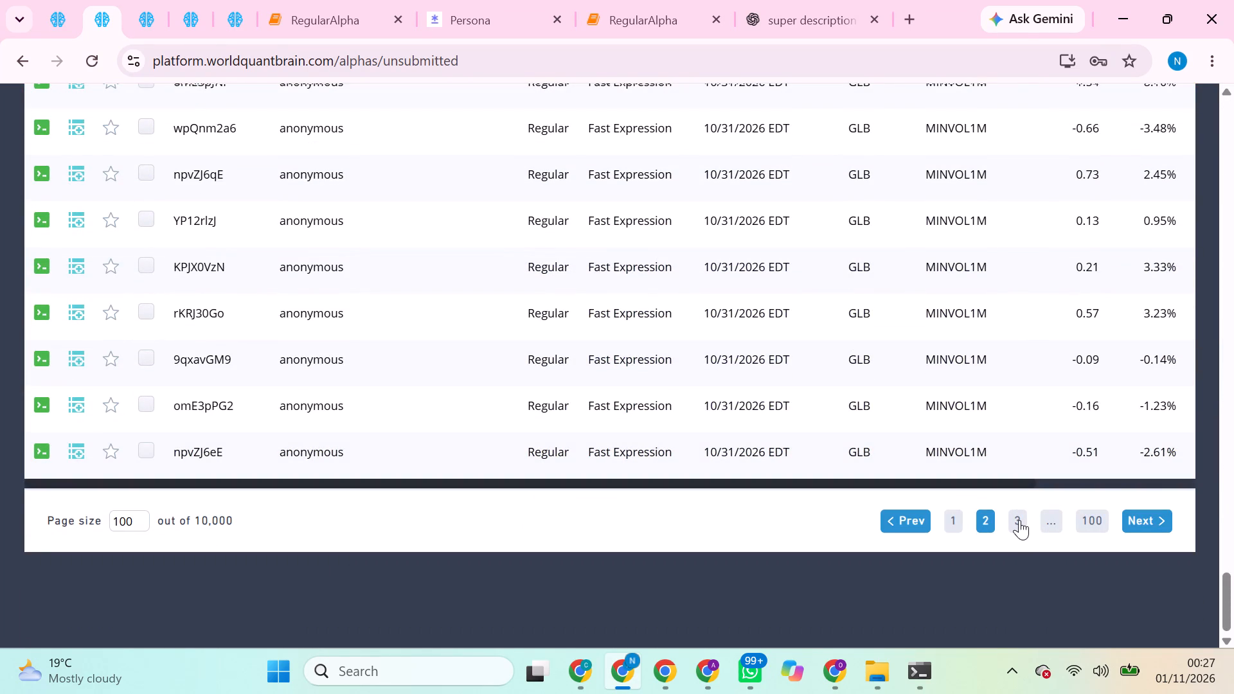
click(1019, 520)
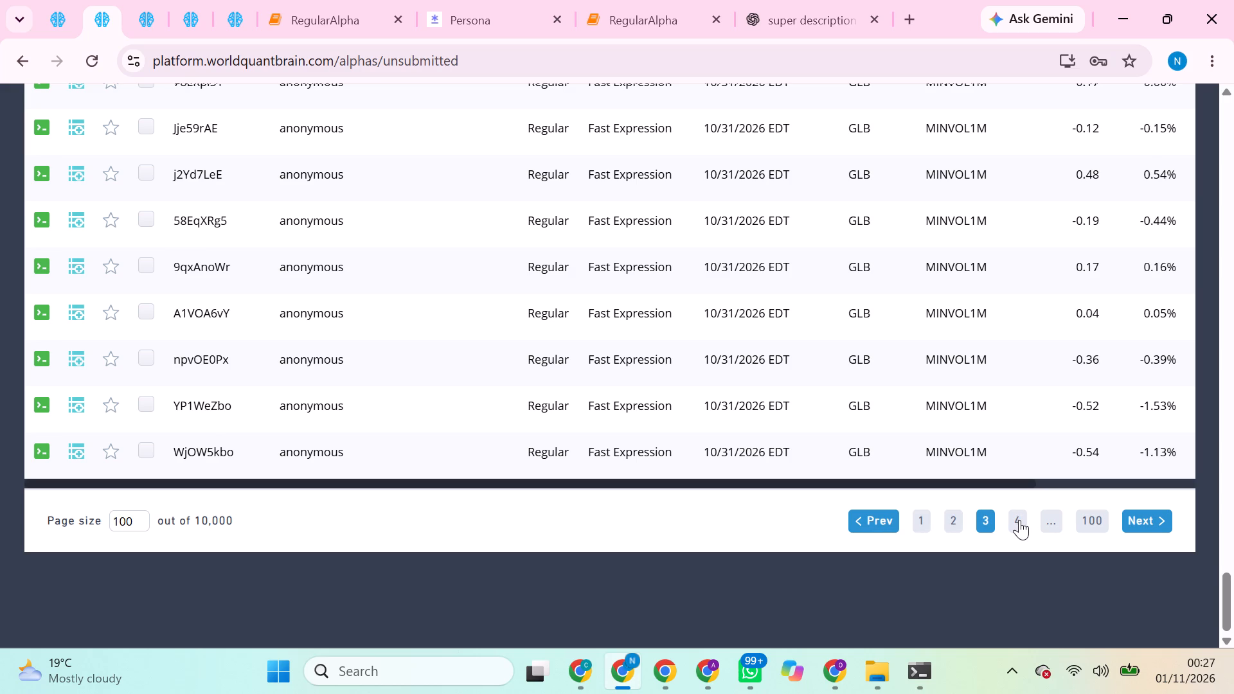
click(1019, 520)
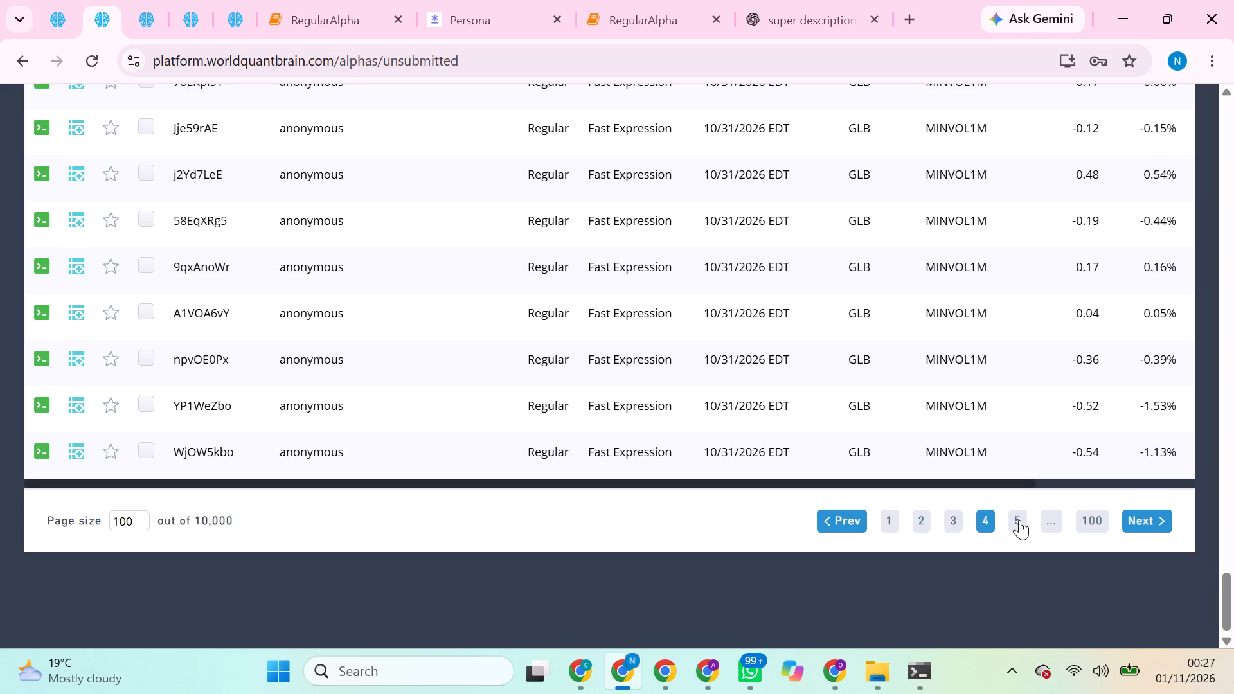
click(1019, 520)
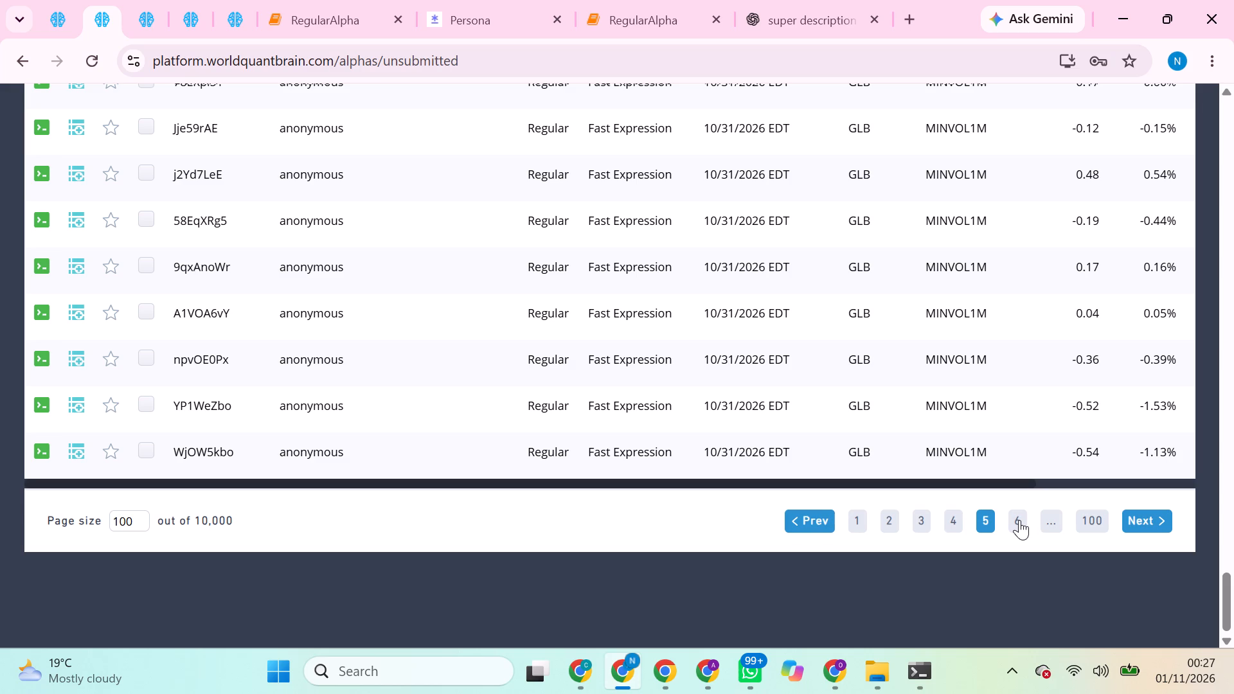
click(1019, 520)
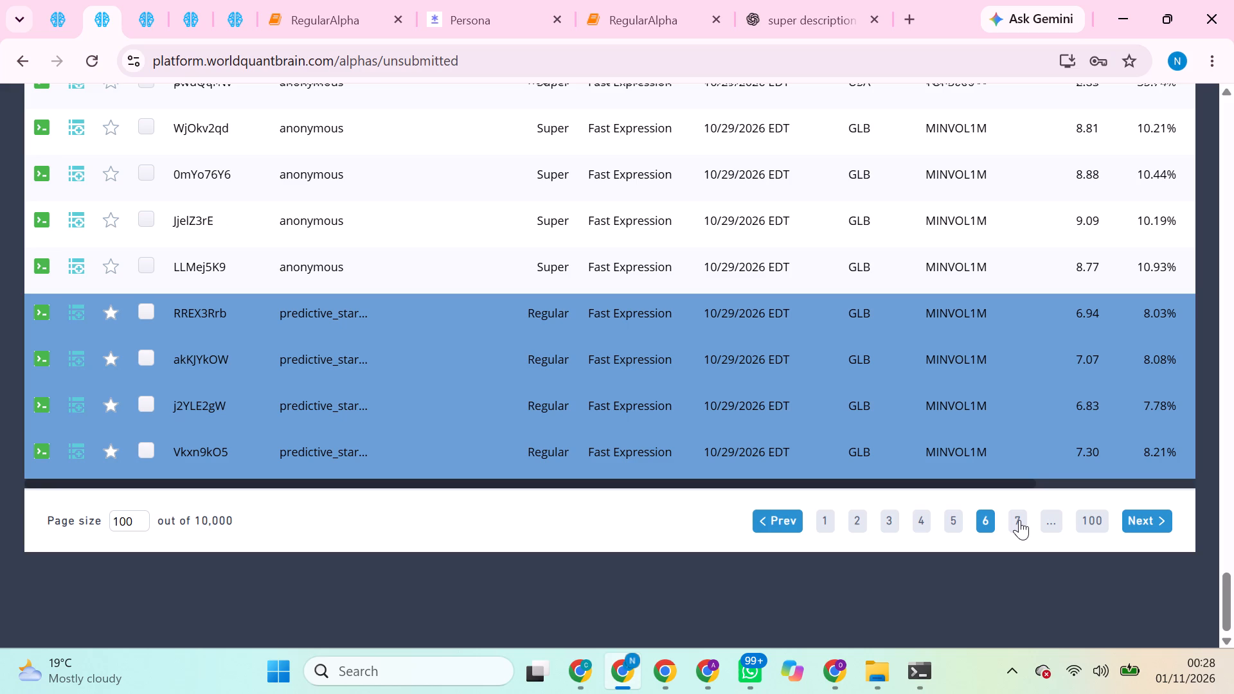
right_click(885, 451)
right_click(885, 451)
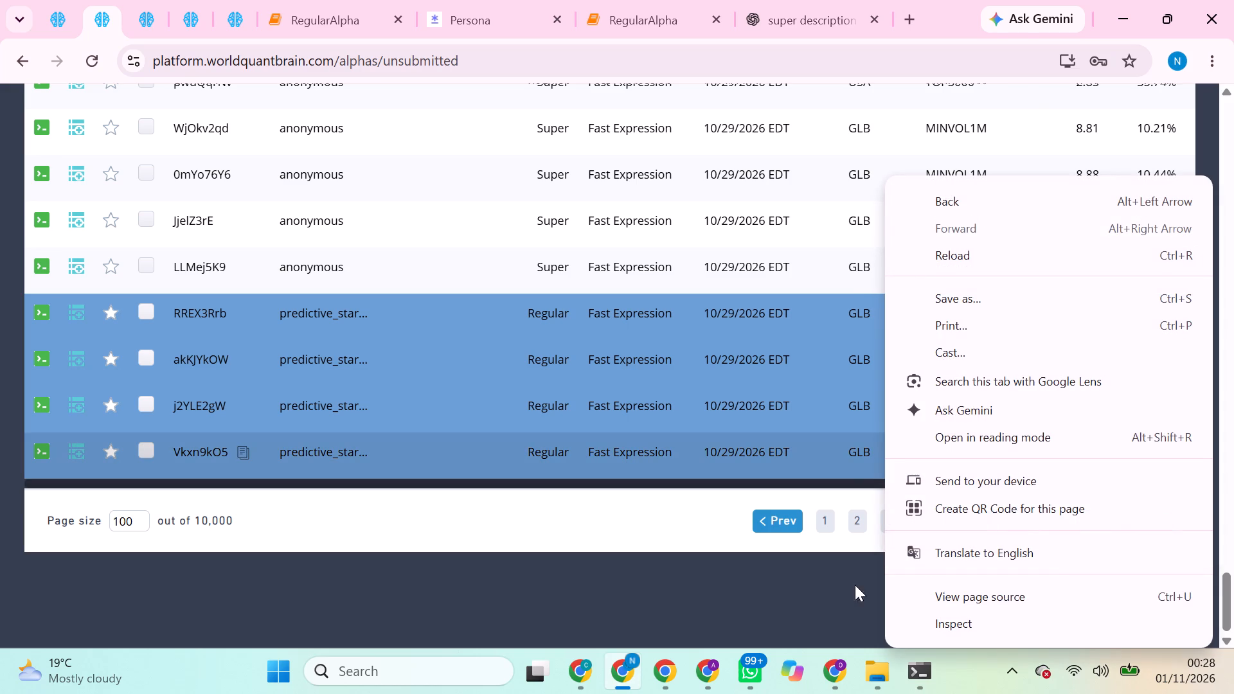
click(821, 580)
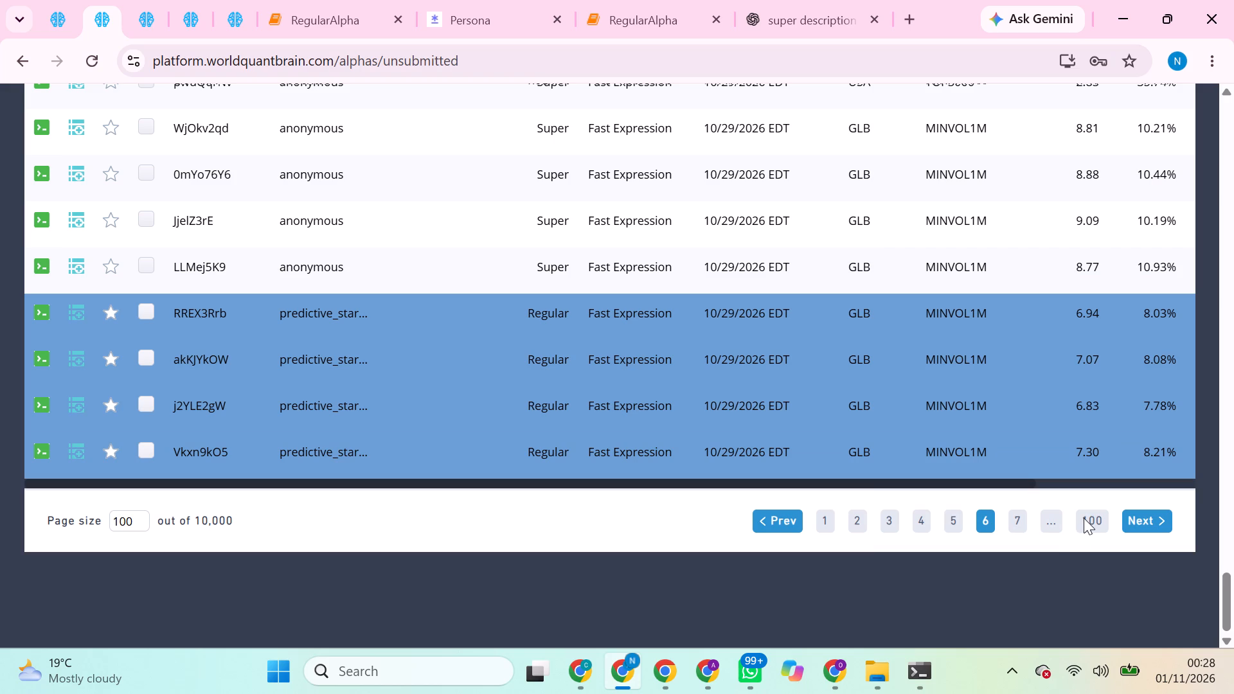
click(1019, 512)
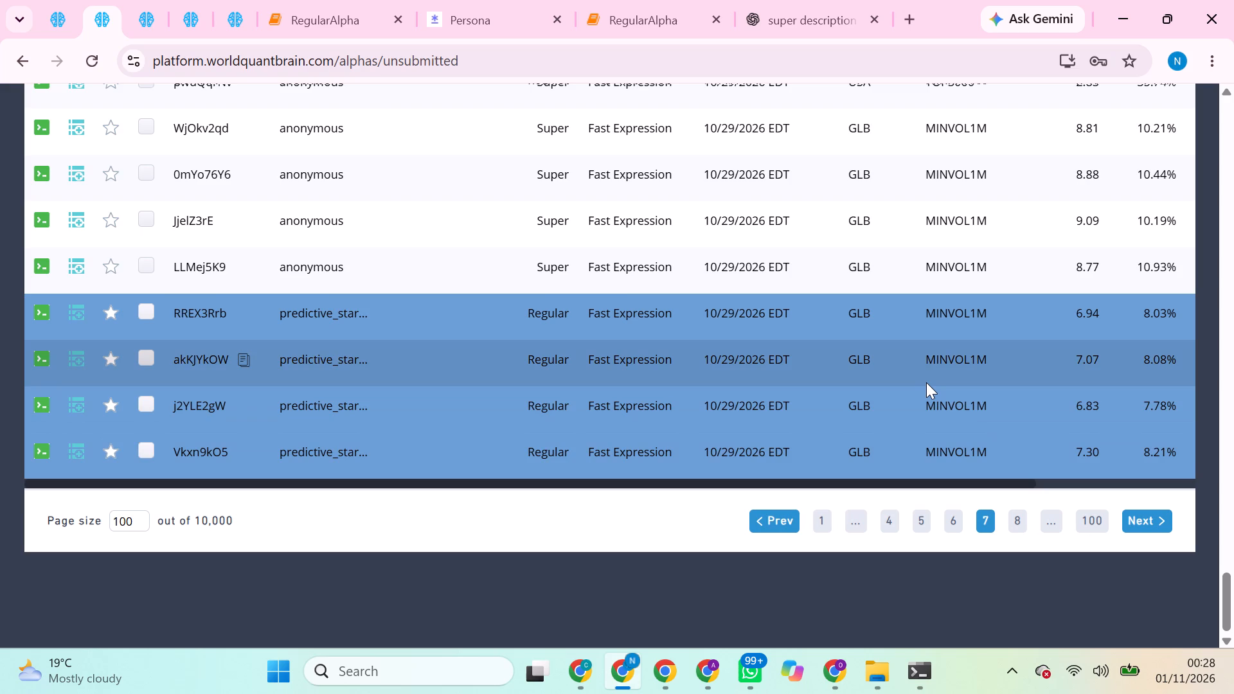
scroll(926, 382, up, 2)
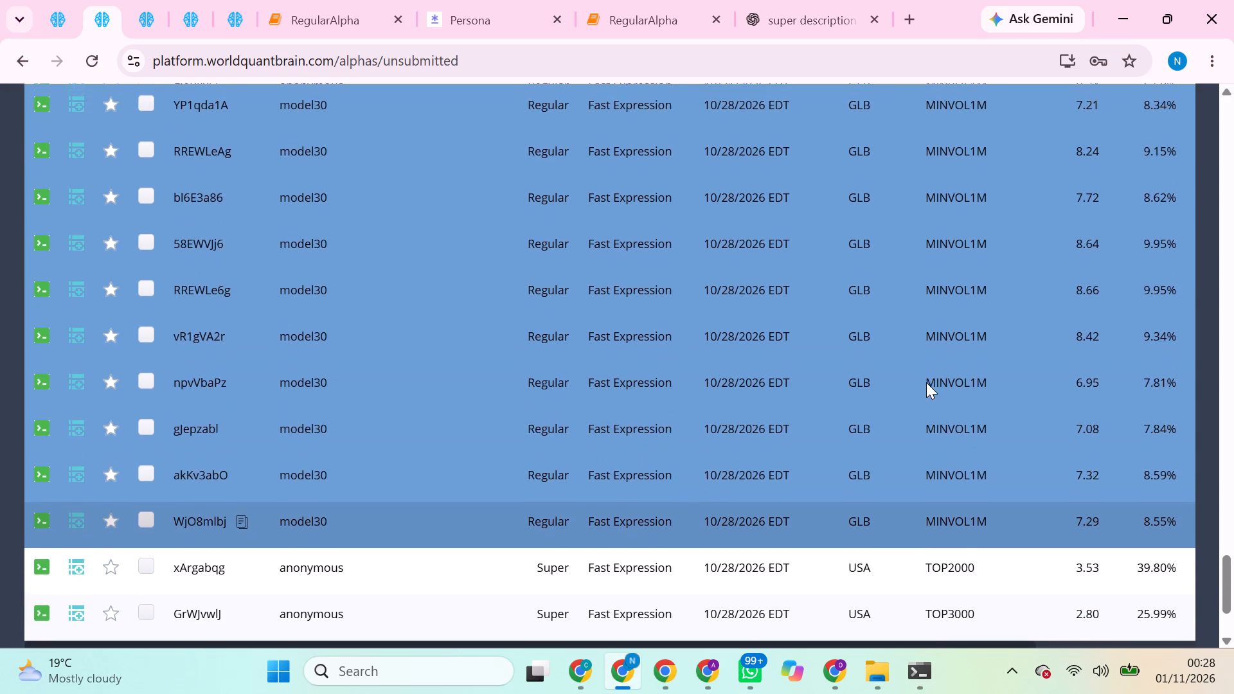
scroll(926, 382, up, 1)
scroll(926, 382, down, 1)
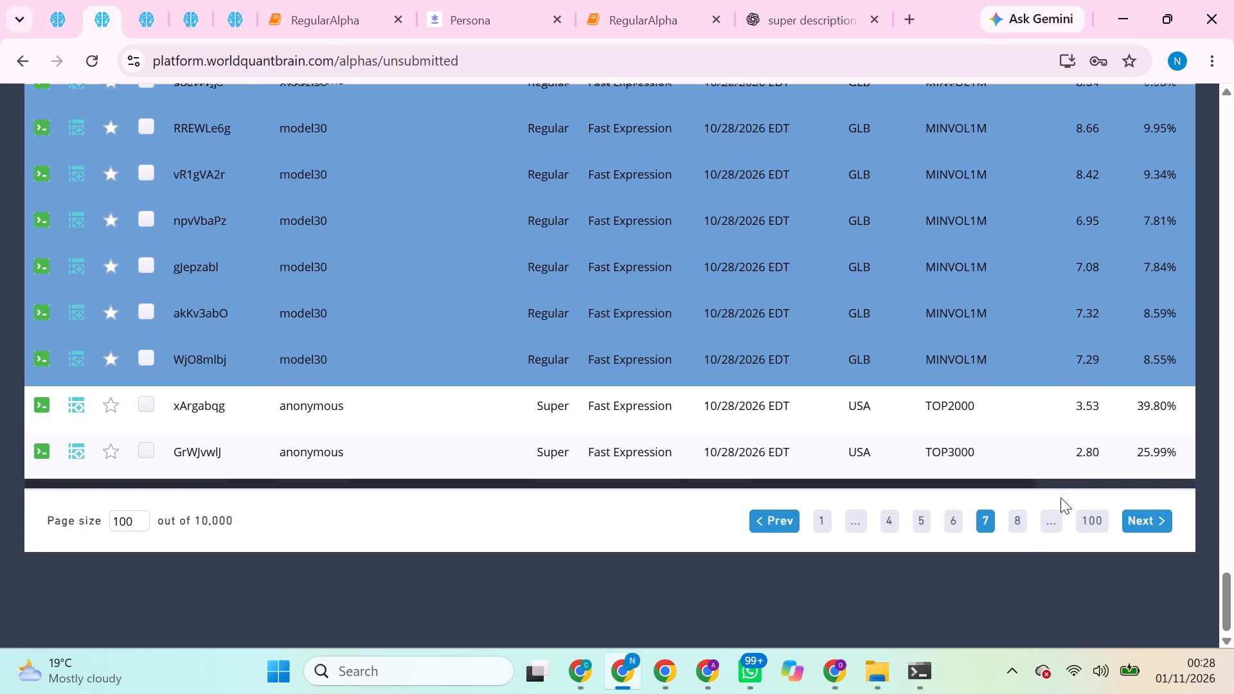
On page 8 of the unsubmitted list, open the green alpha KPJ3XaQ1 and run its Prod Correlation check.
click(1021, 518)
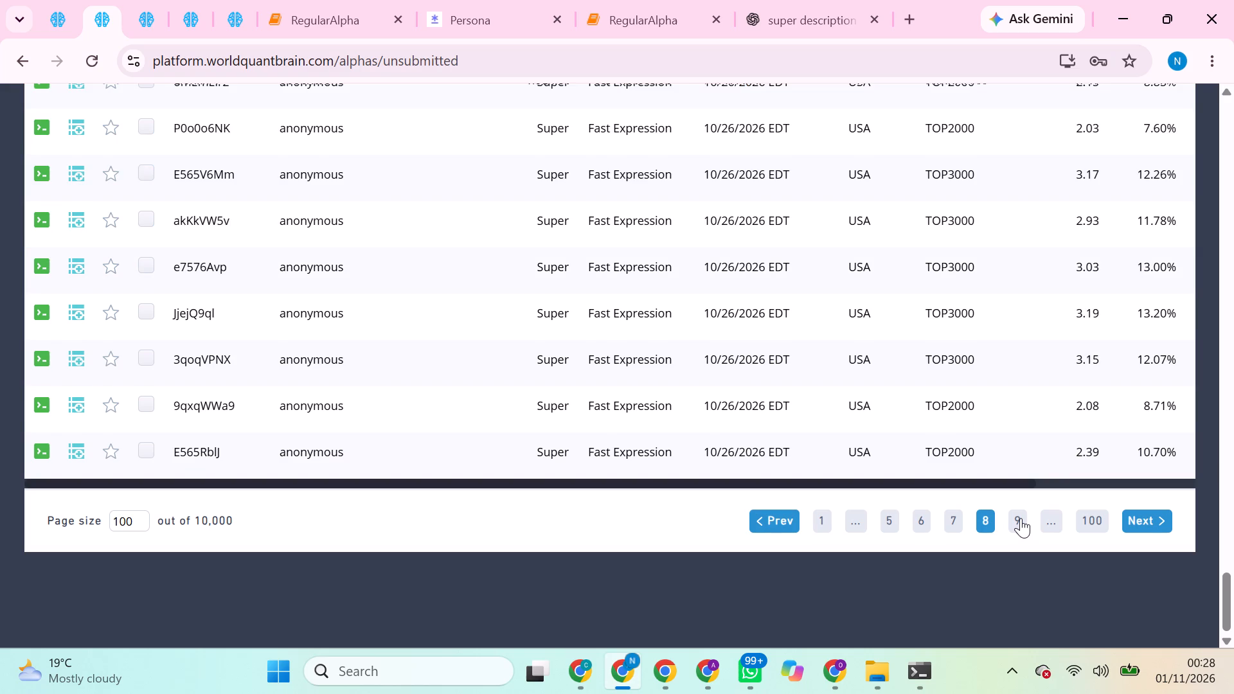
scroll(1021, 518, up, 6)
scroll(1021, 518, down, 1)
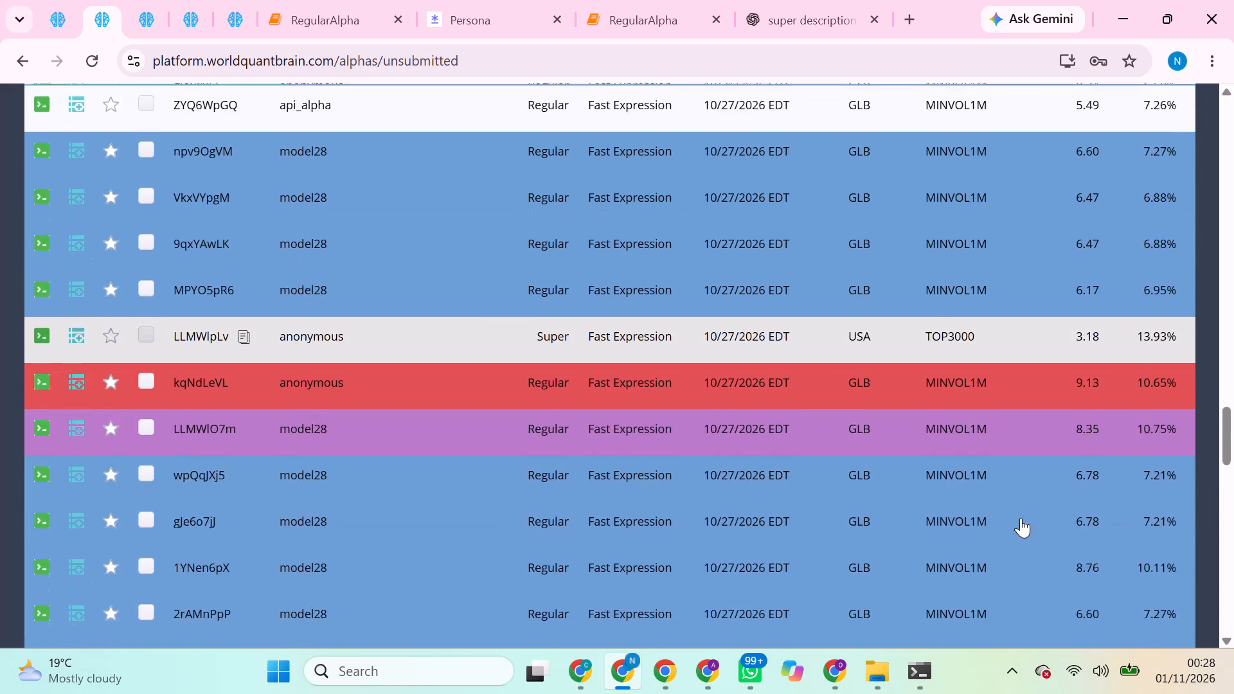
scroll(1021, 518, down, 1)
scroll(674, 420, up, 2)
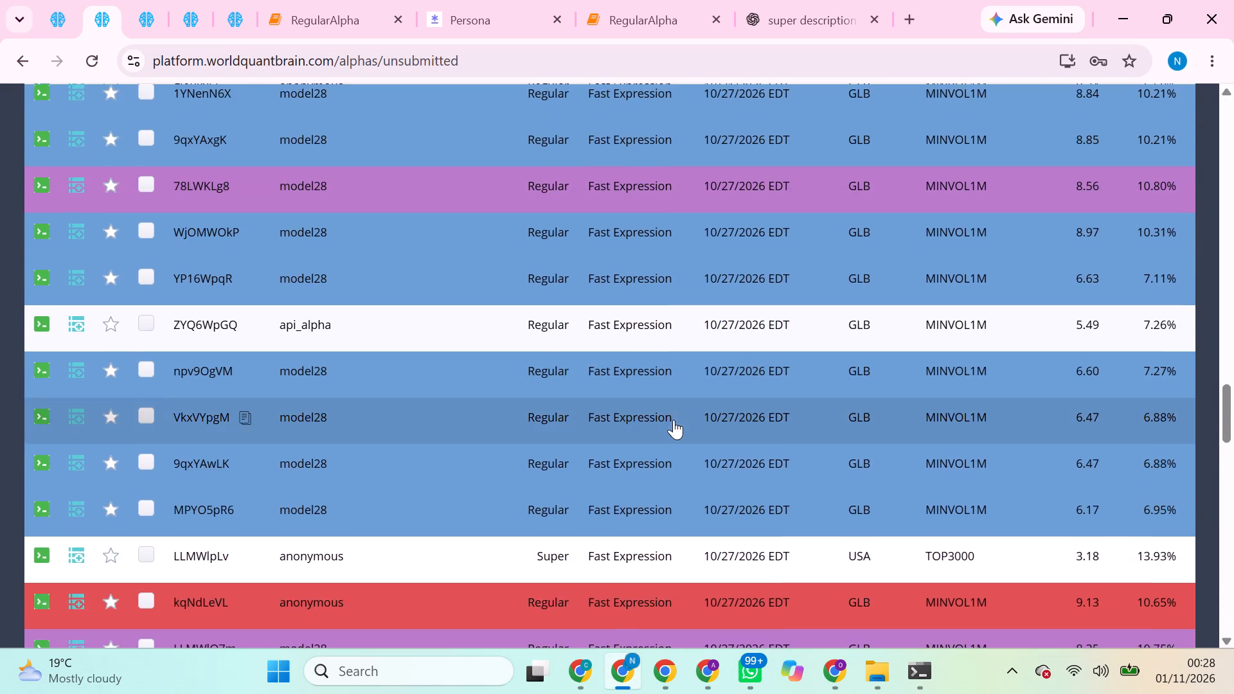
scroll(674, 420, up, 4)
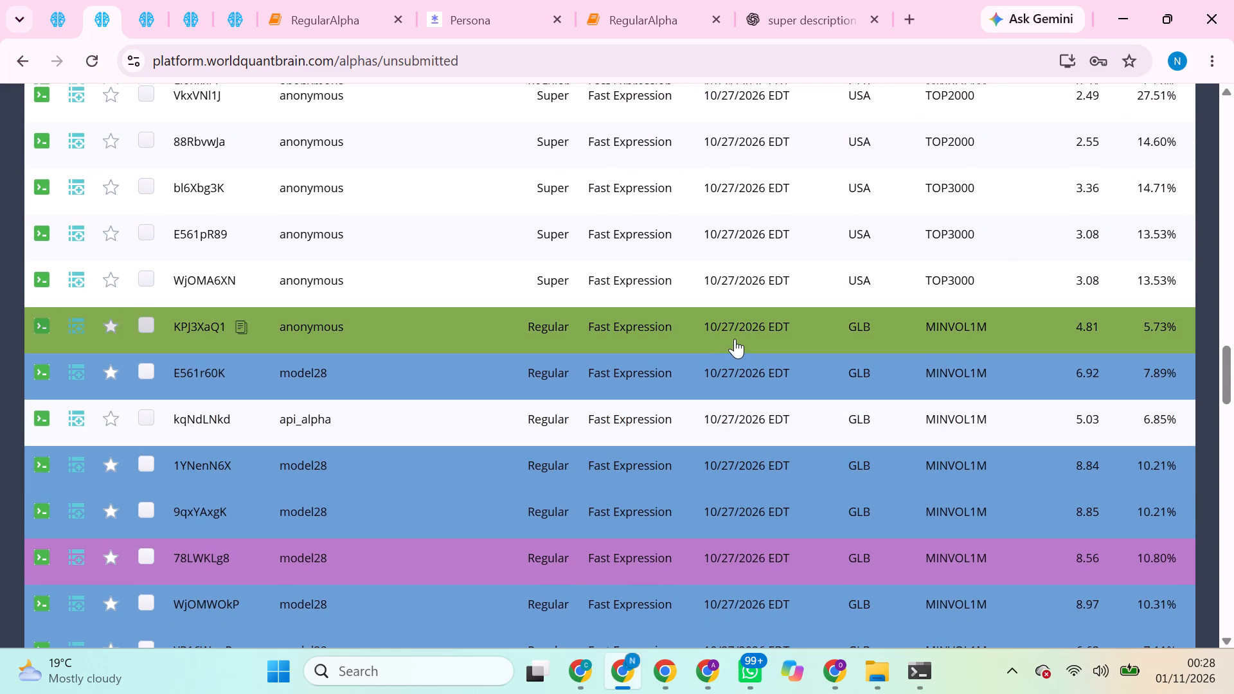
click(752, 335)
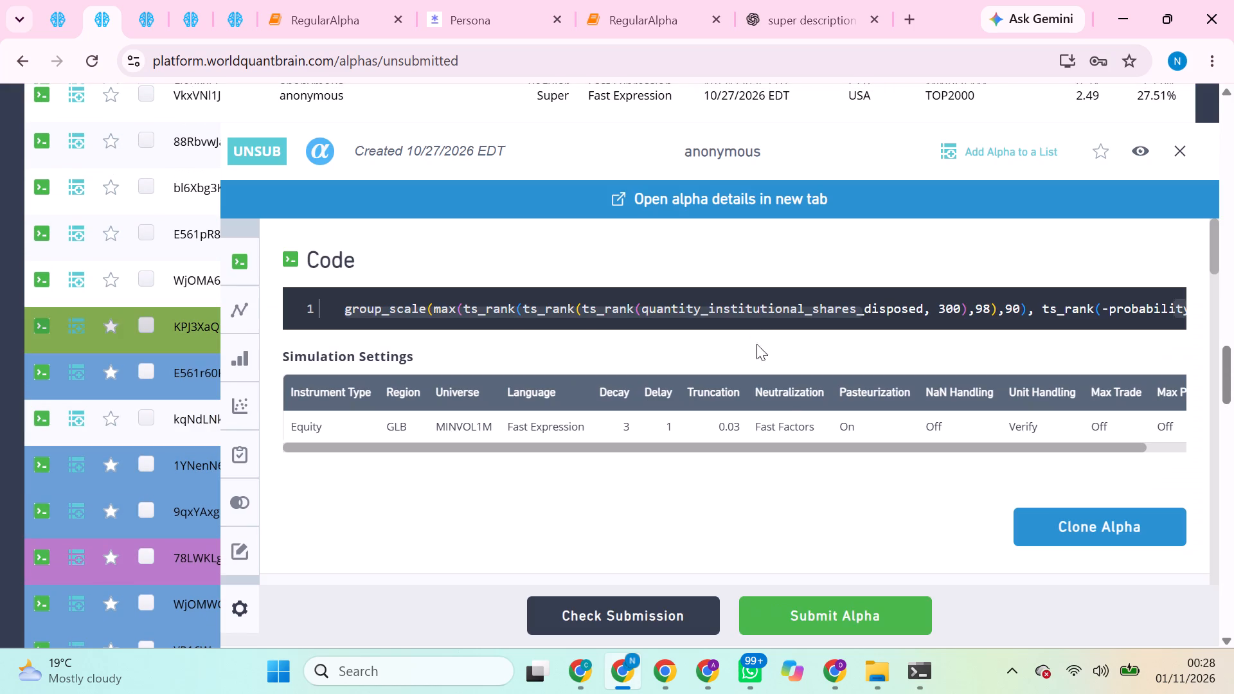
scroll(812, 429, down, 6)
scroll(812, 429, up, 3)
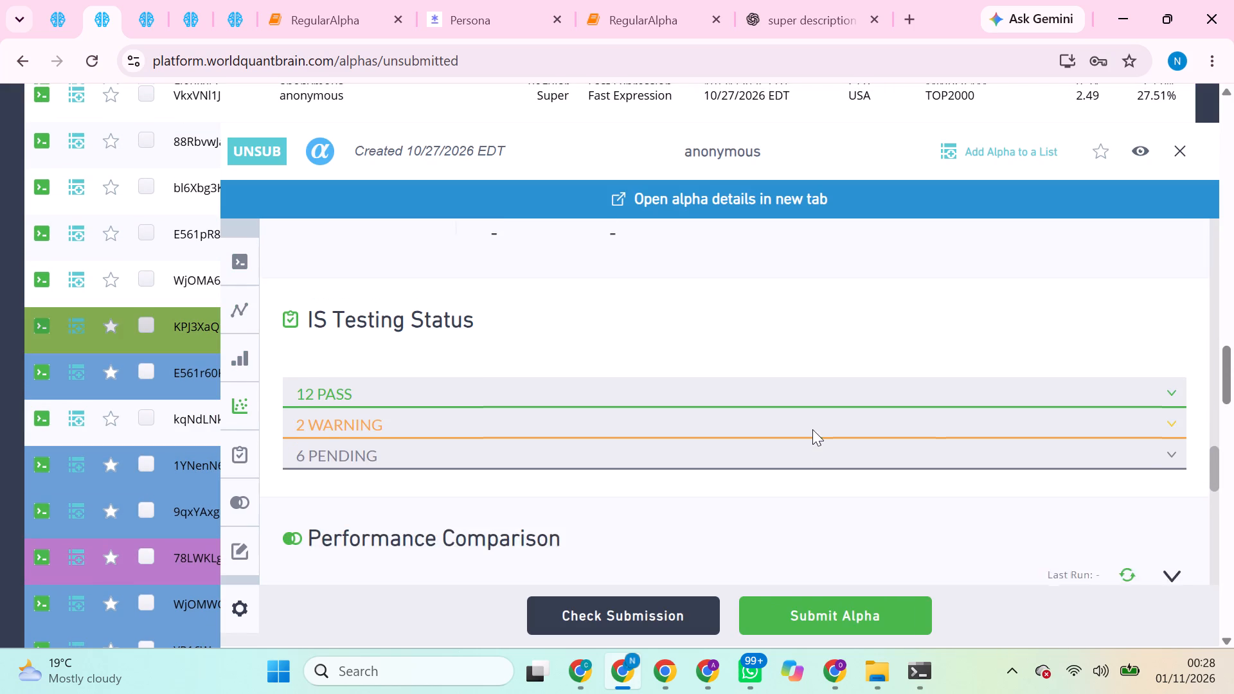
scroll(1031, 422, up, 3)
scroll(1047, 393, down, 1)
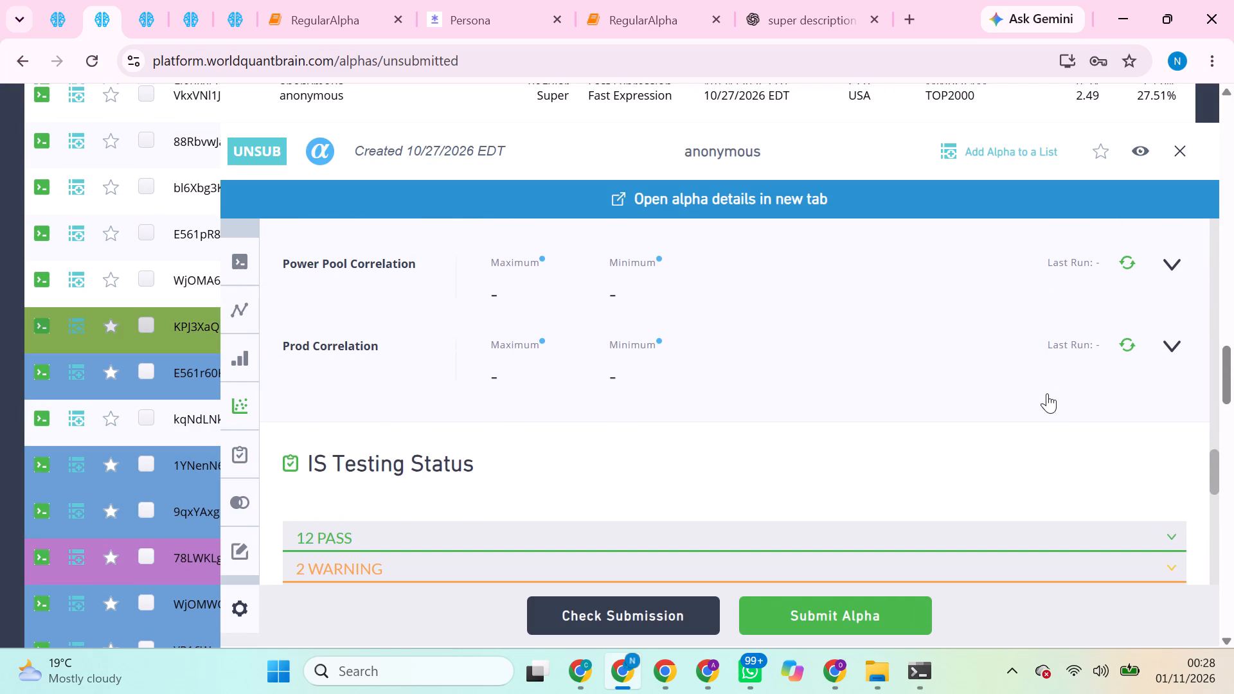
click(1131, 343)
scroll(1131, 343, down, 1)
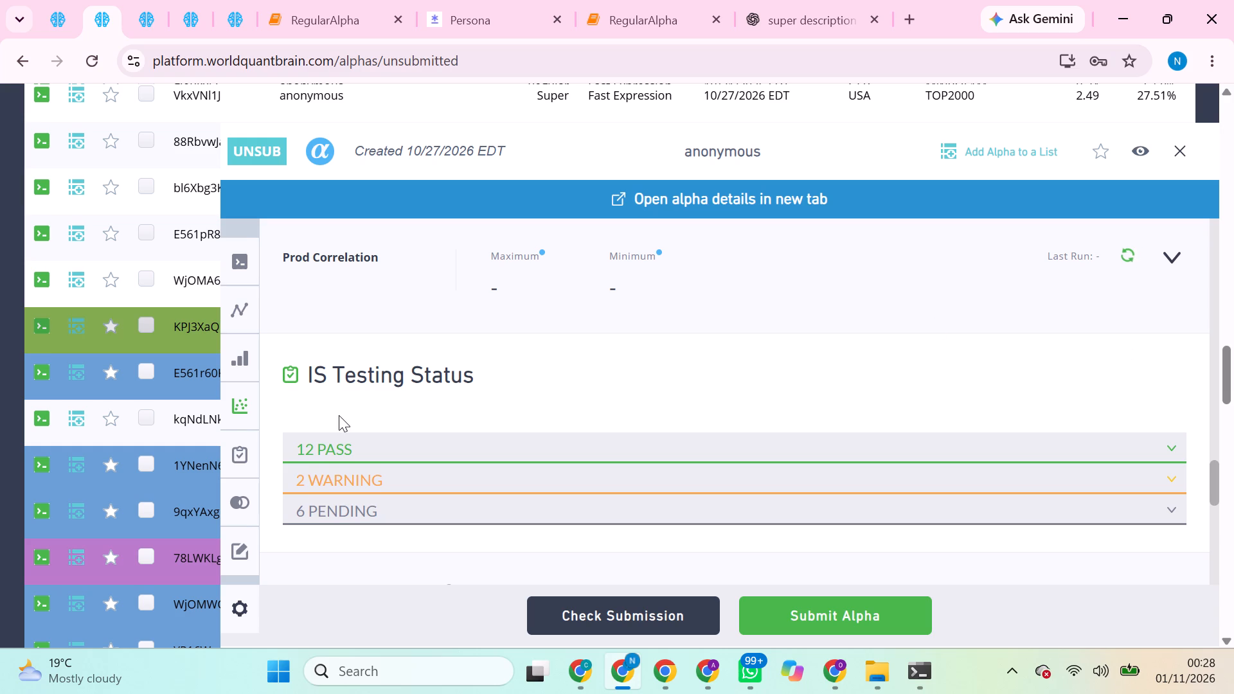
click(1177, 148)
View the code and simulation settings of the purple model28 alpha LLMWlO7m.
scroll(912, 350, down, 1)
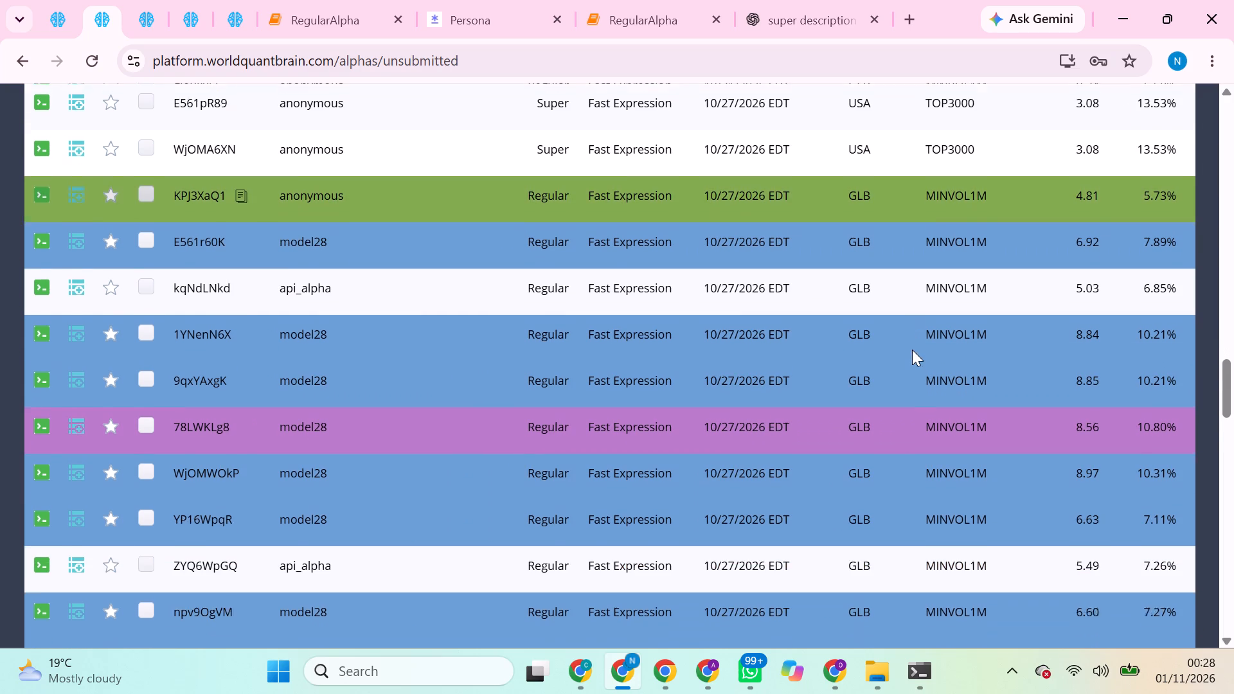
scroll(912, 350, down, 1)
scroll(663, 245, down, 1)
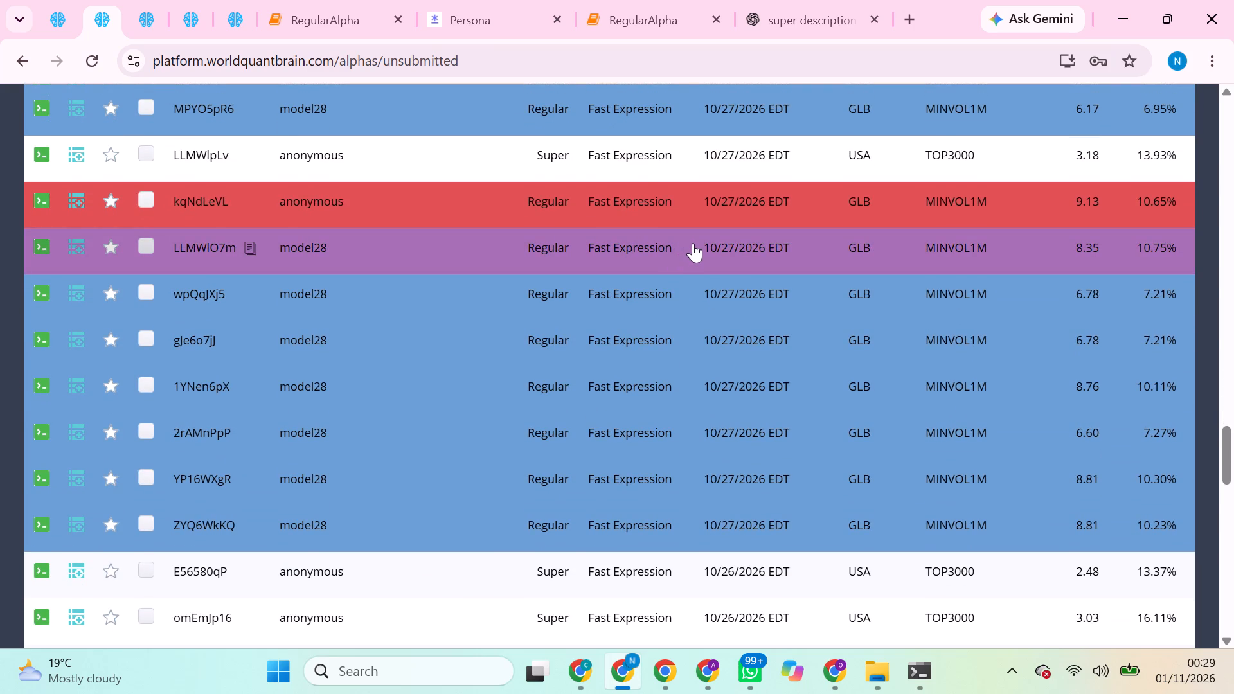
double_click(693, 243)
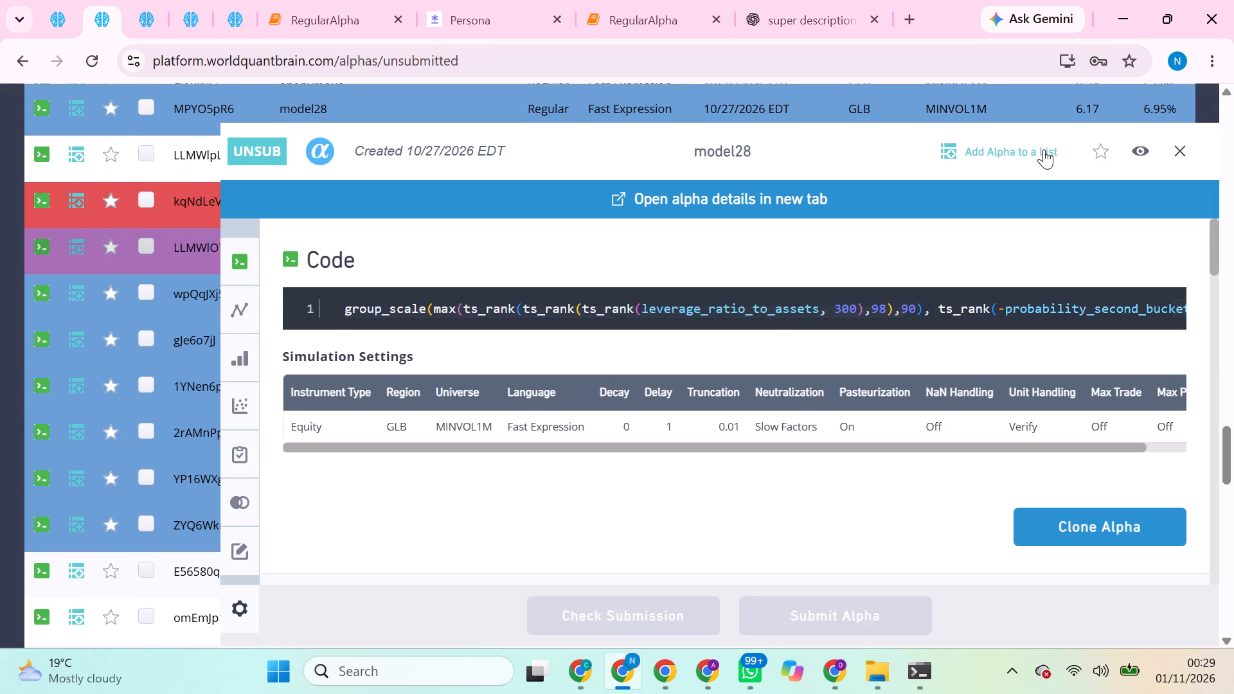
click(1183, 149)
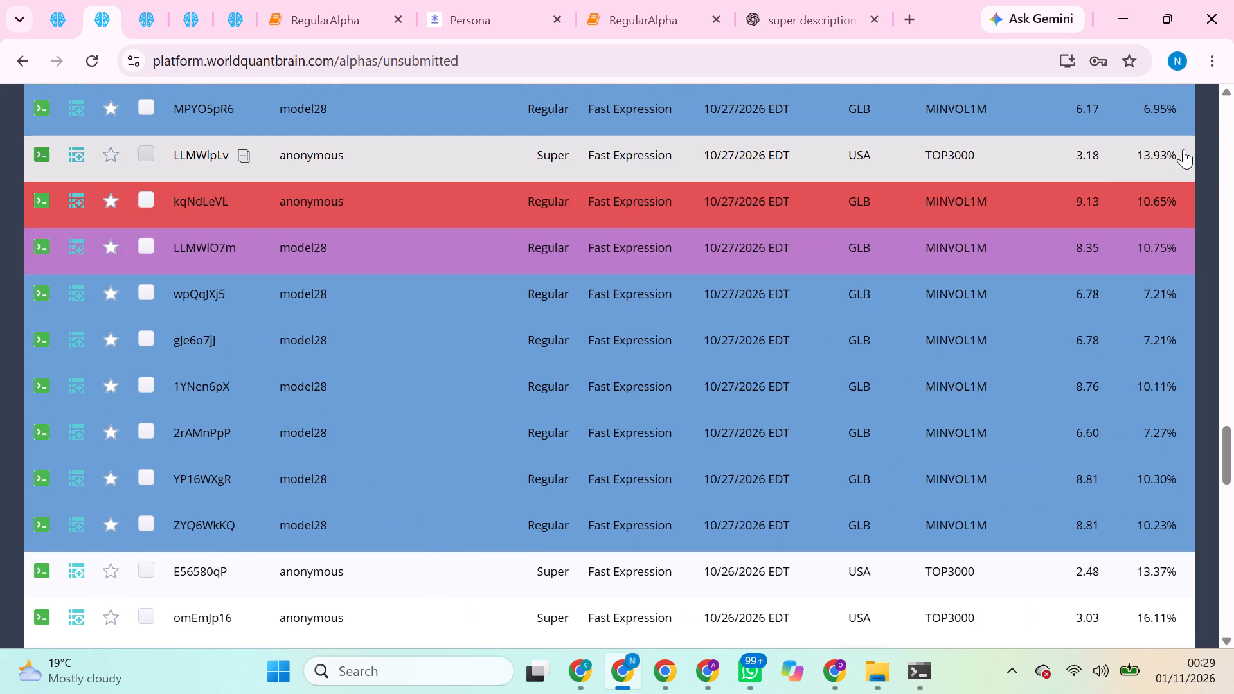
Open the red alpha kqNdLeVL, run its Prod Correlation check, and close its details.
click(967, 206)
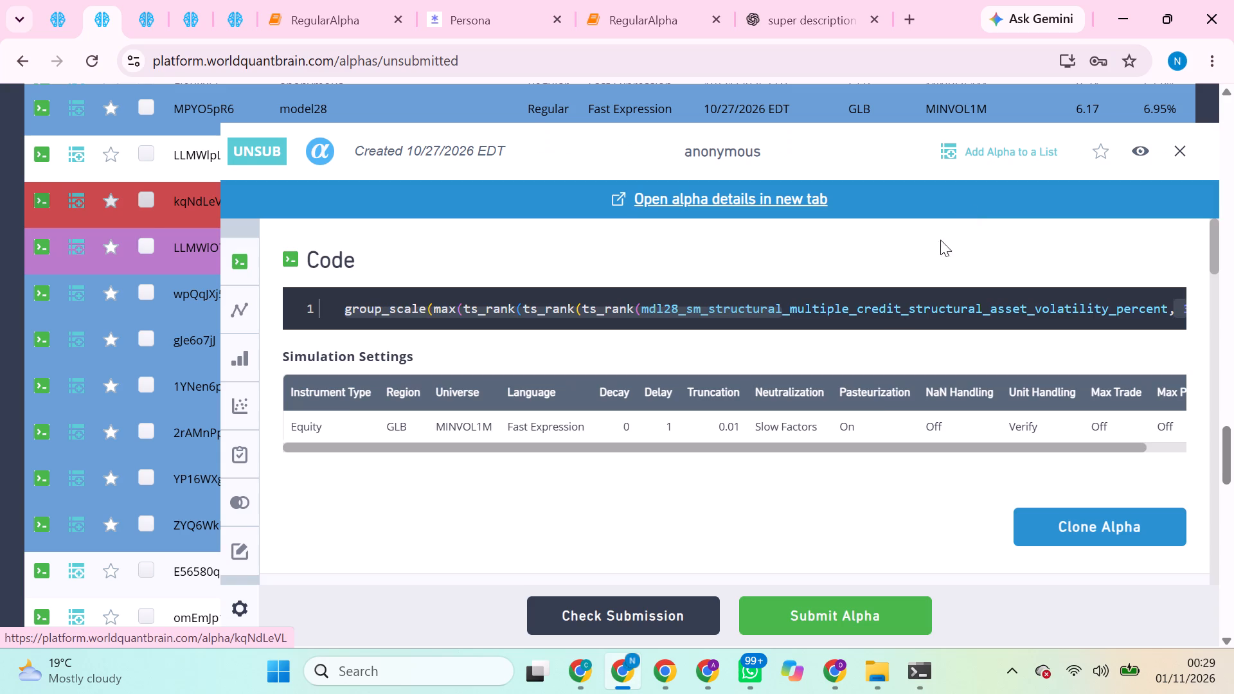
scroll(875, 403, down, 5)
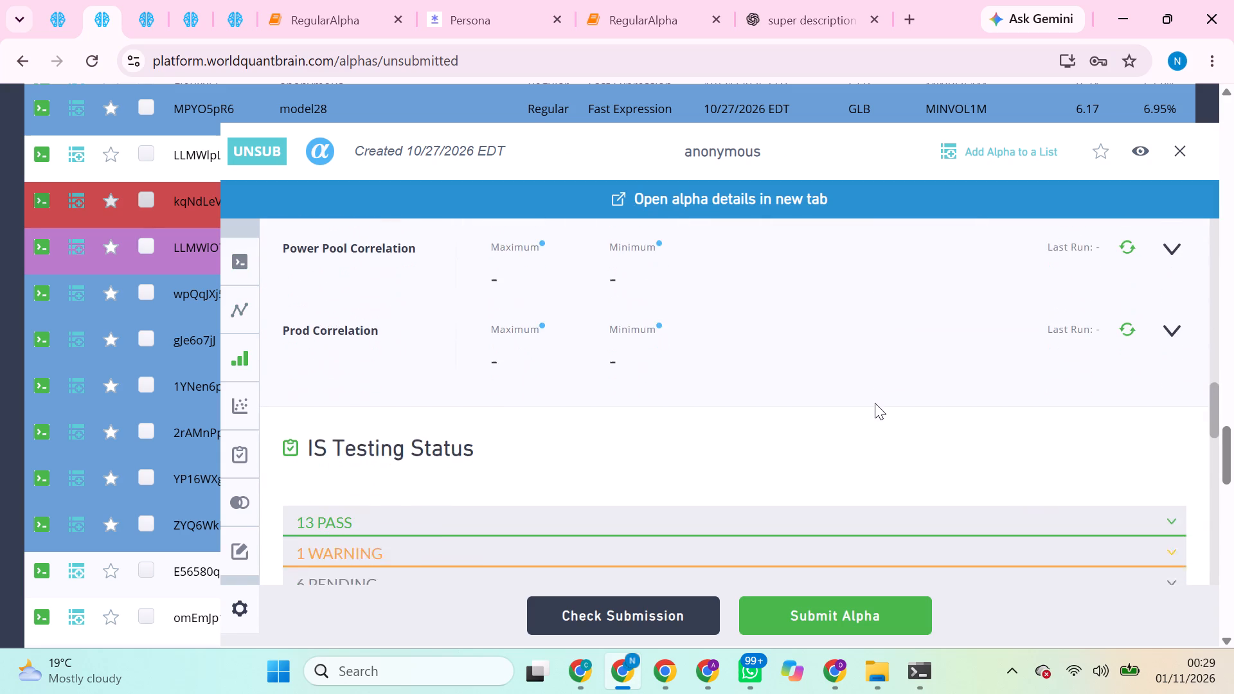
scroll(875, 403, down, 2)
scroll(1051, 377, down, 3)
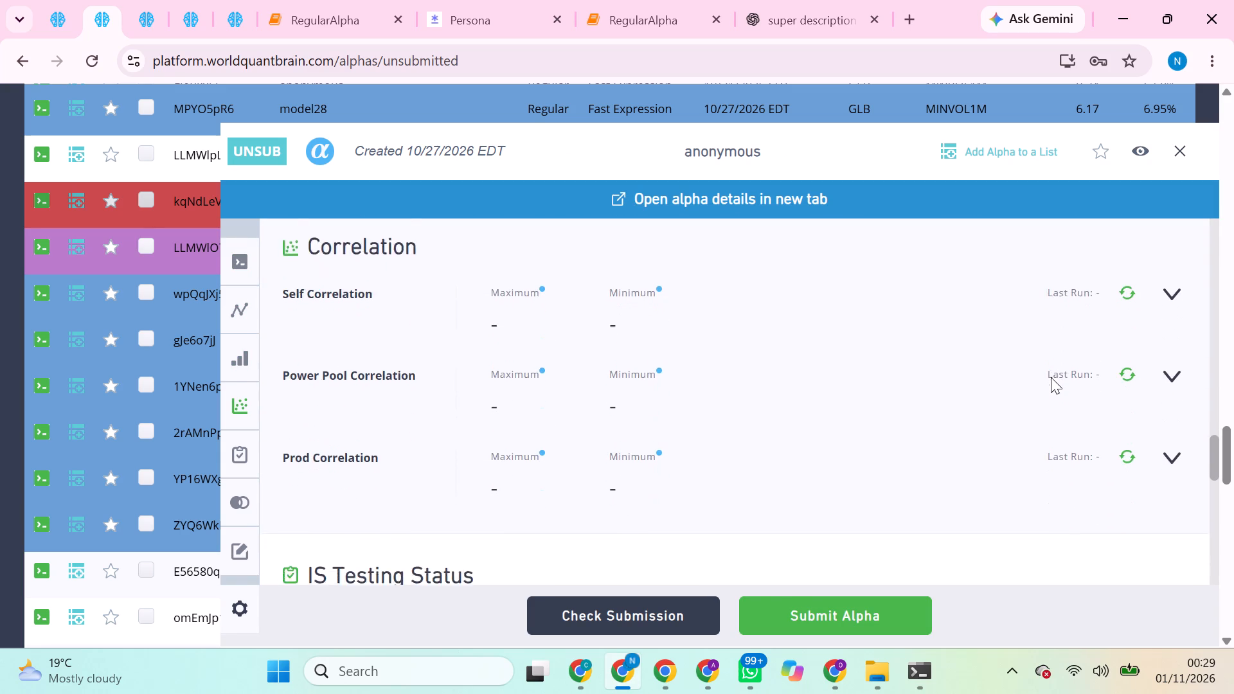
click(1128, 411)
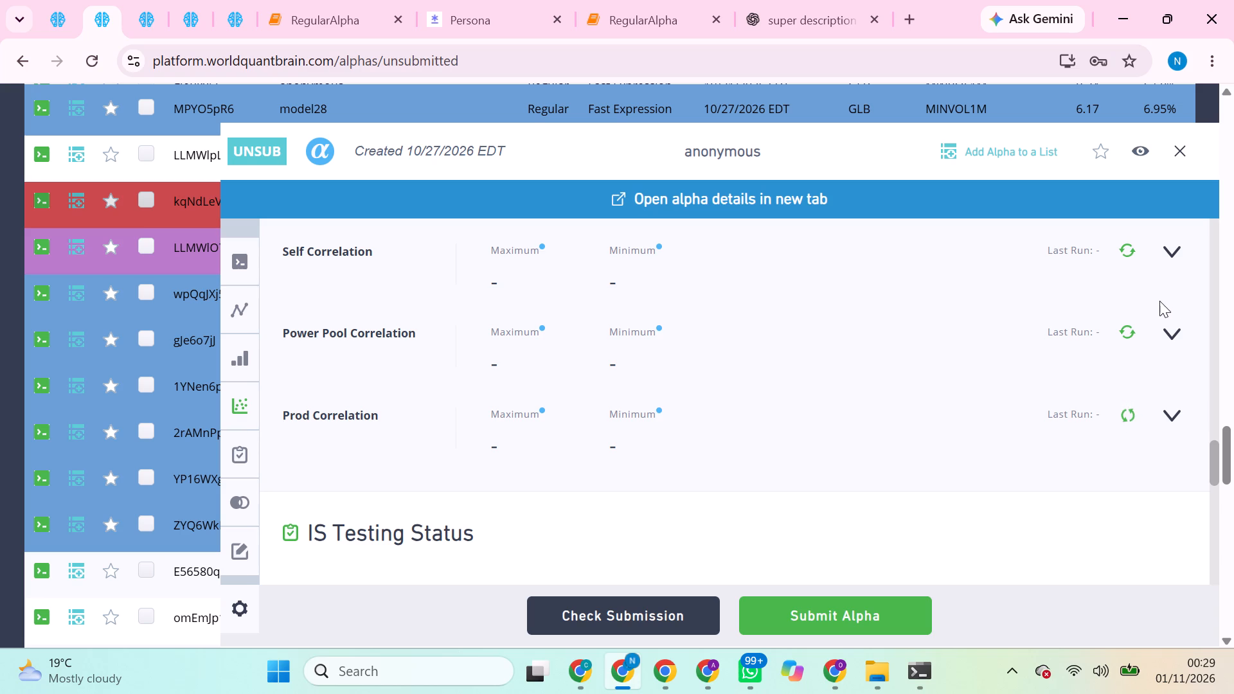
click(1182, 144)
double_click(1182, 144)
View the code and simulation settings of the purple model28 alpha 78LWKLg8, and close its details.
scroll(1182, 144, up, 1)
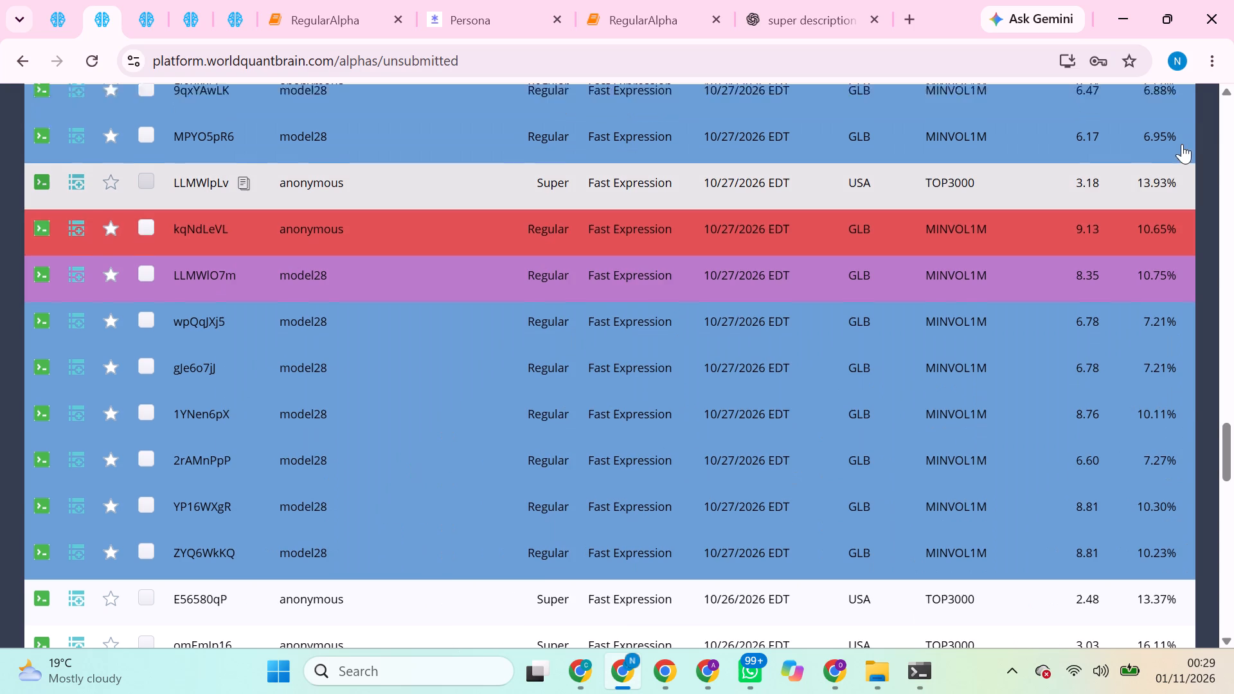
scroll(1182, 144, up, 4)
scroll(1182, 144, down, 1)
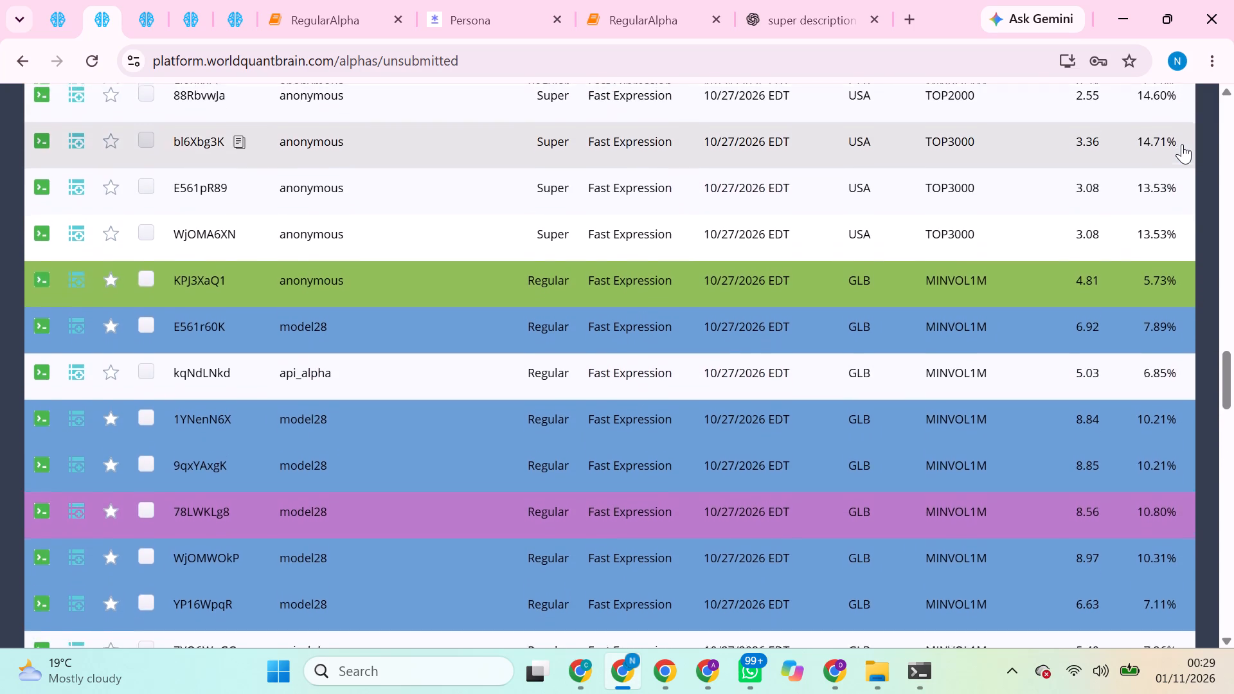
scroll(1182, 144, down, 1)
click(1024, 331)
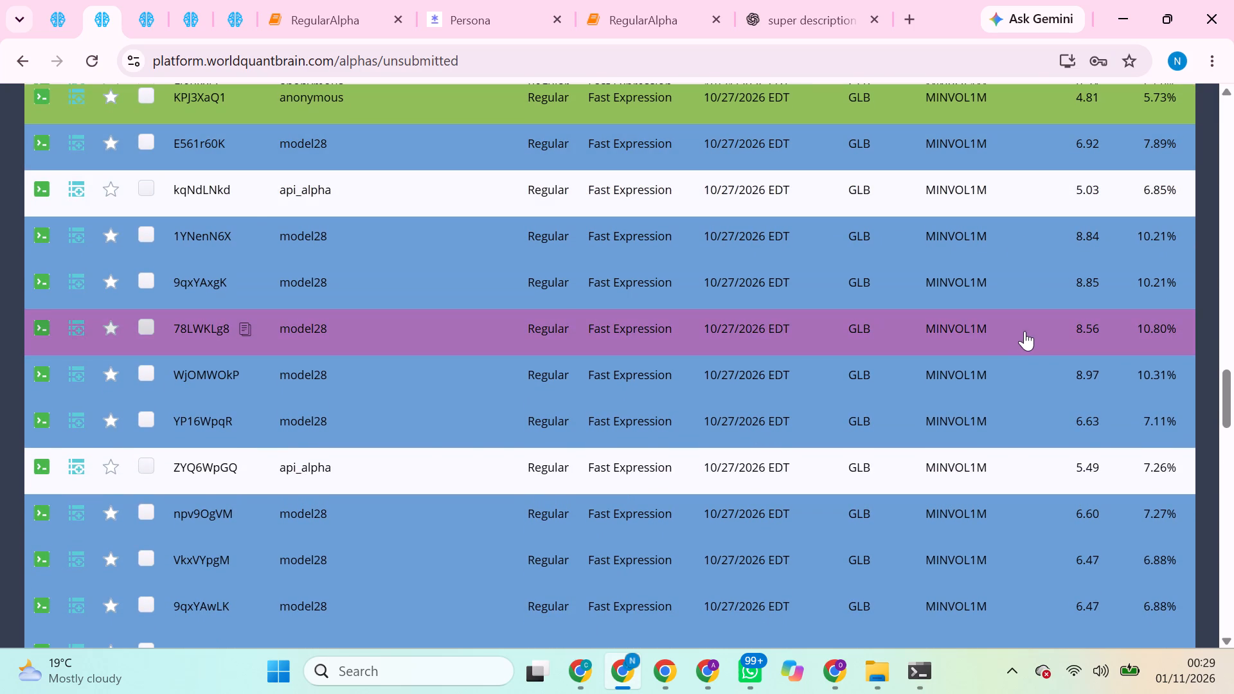
click(1179, 149)
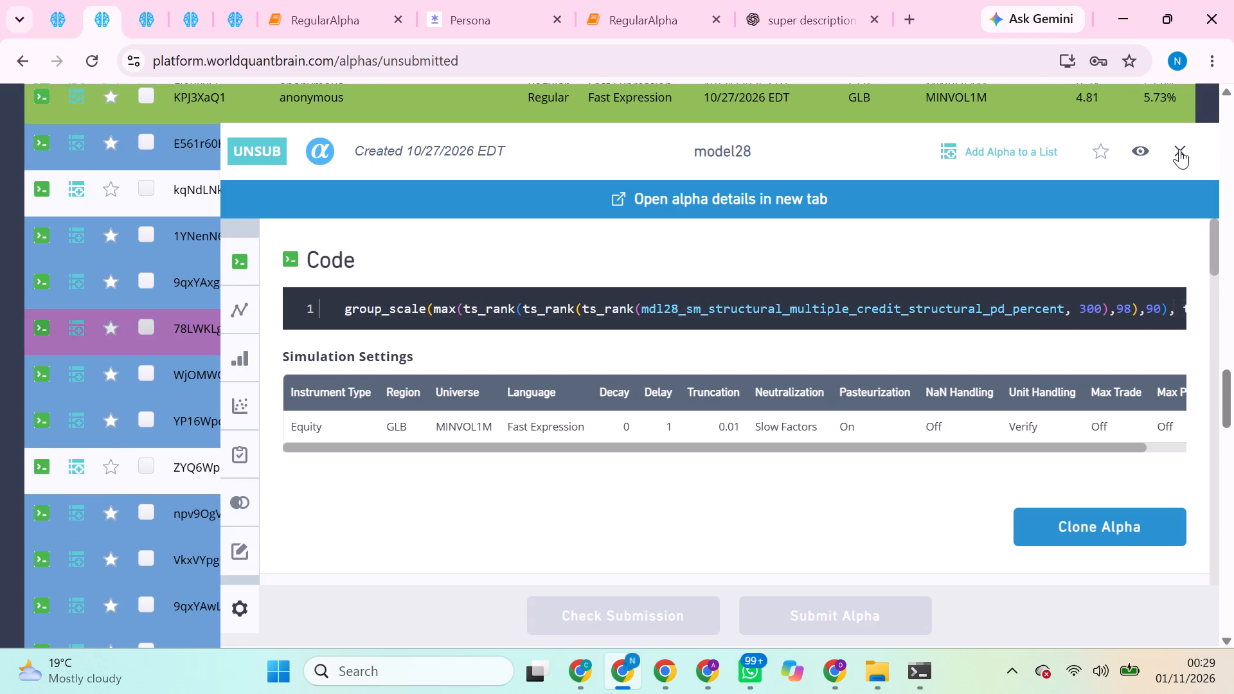
Go to page 9 of the unsubmitted list and examine the analyst14 alphas there.
scroll(1069, 395, down, 4)
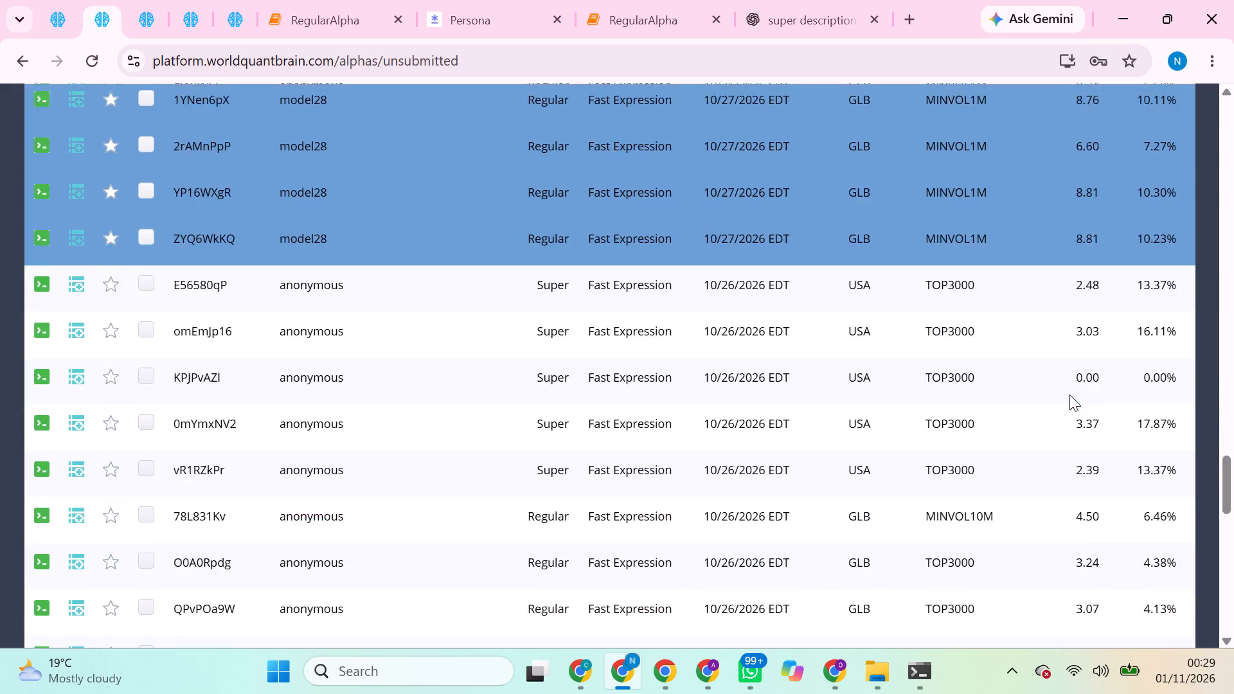
scroll(1069, 395, down, 4)
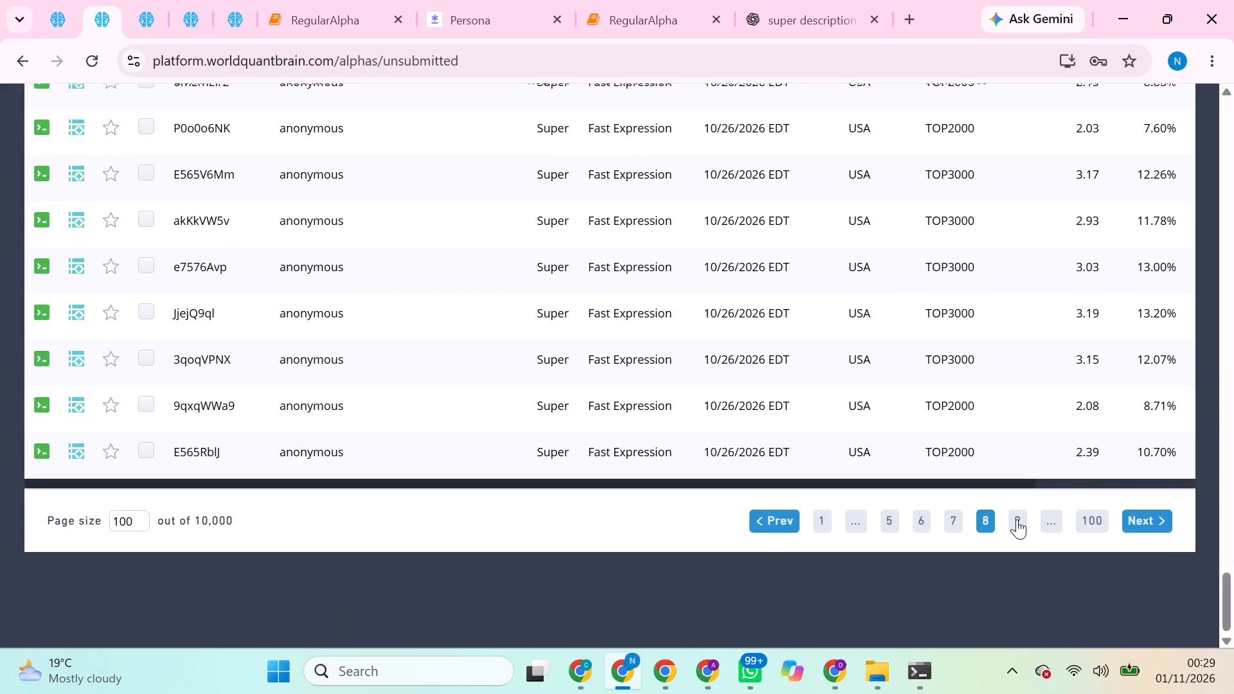
click(1017, 519)
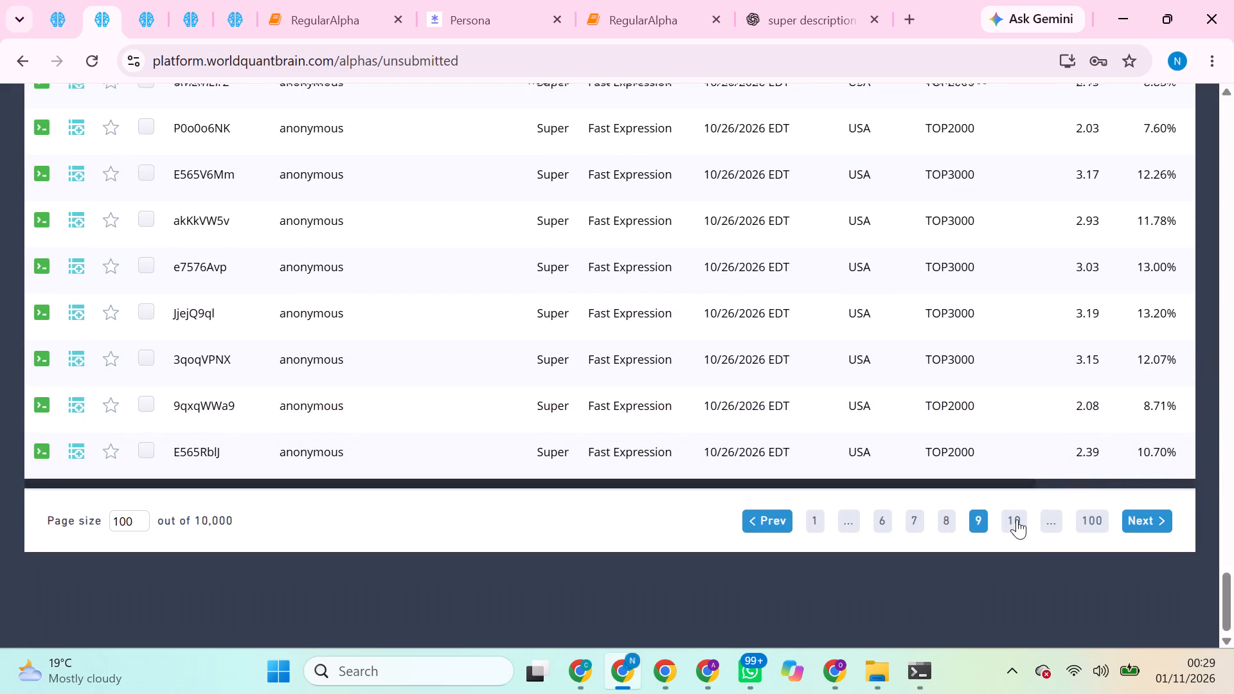
scroll(1017, 519, up, 1)
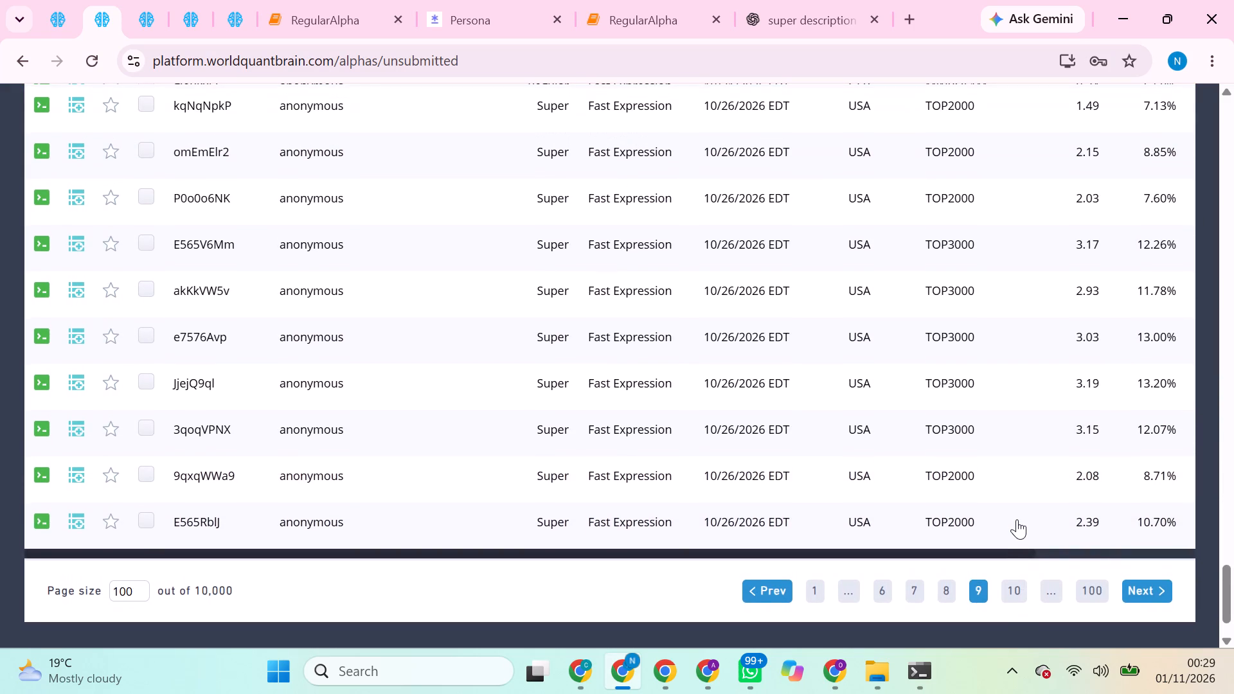
scroll(1017, 519, up, 1)
scroll(1126, 625, up, 3)
scroll(1126, 625, down, 1)
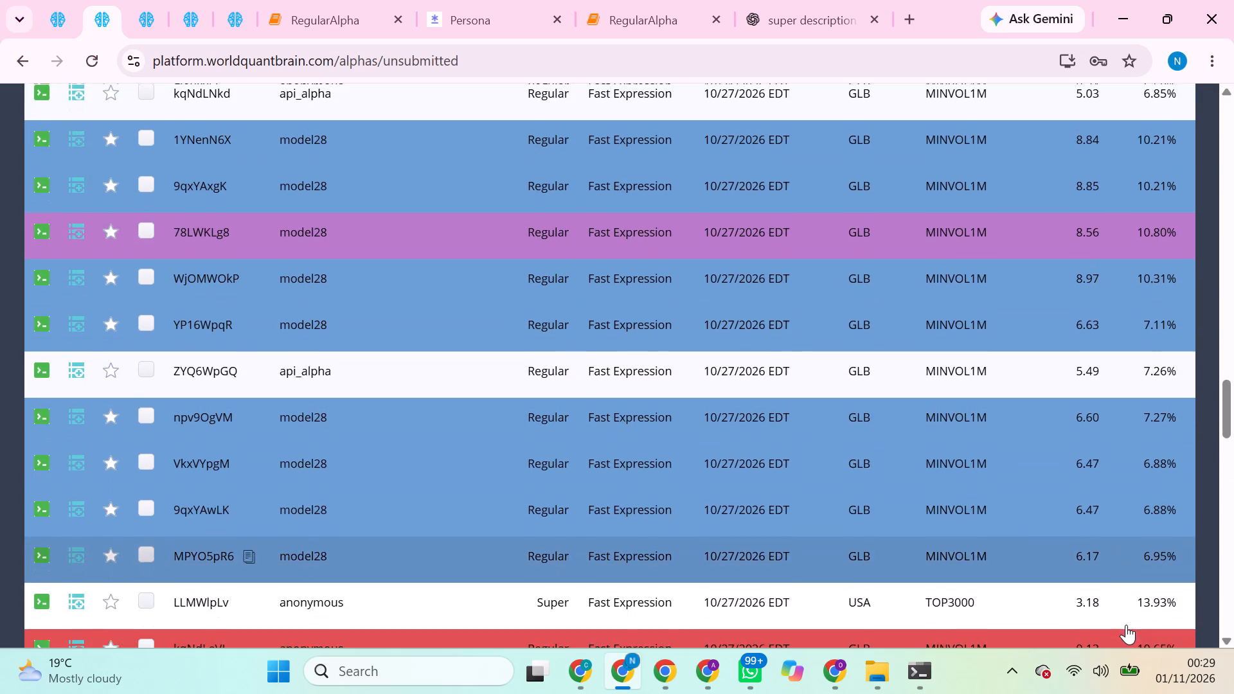
scroll(1126, 625, down, 2)
scroll(1126, 625, up, 5)
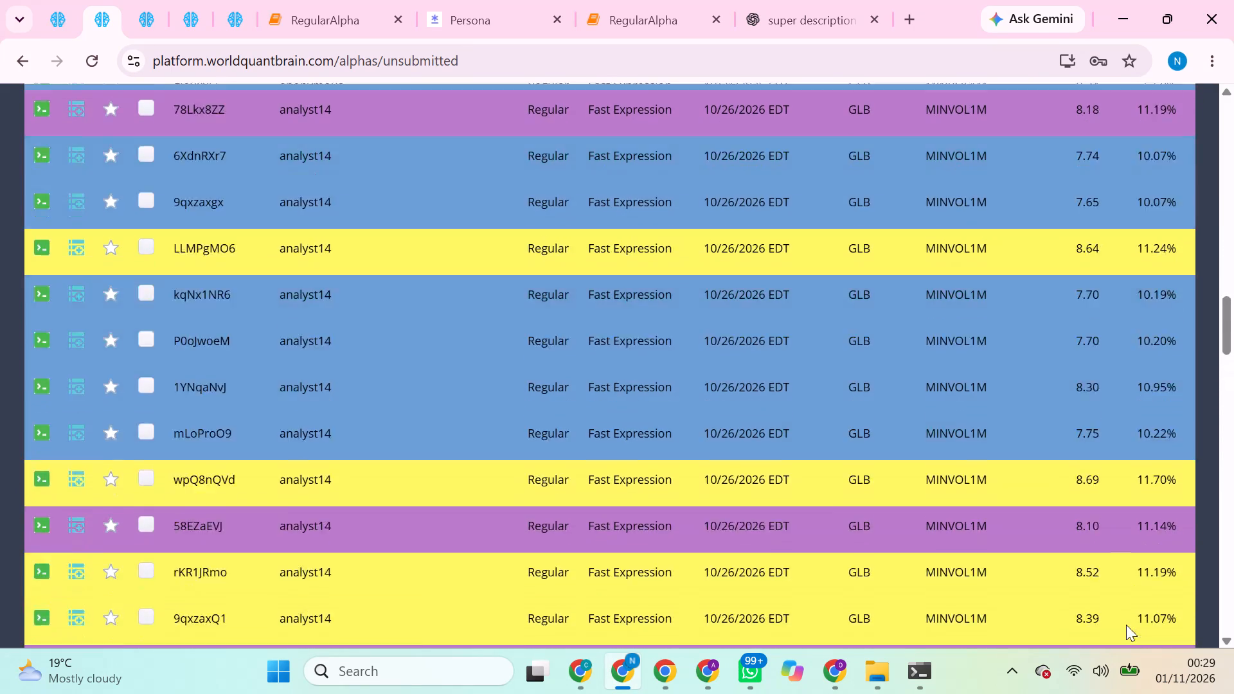
scroll(1126, 625, down, 3)
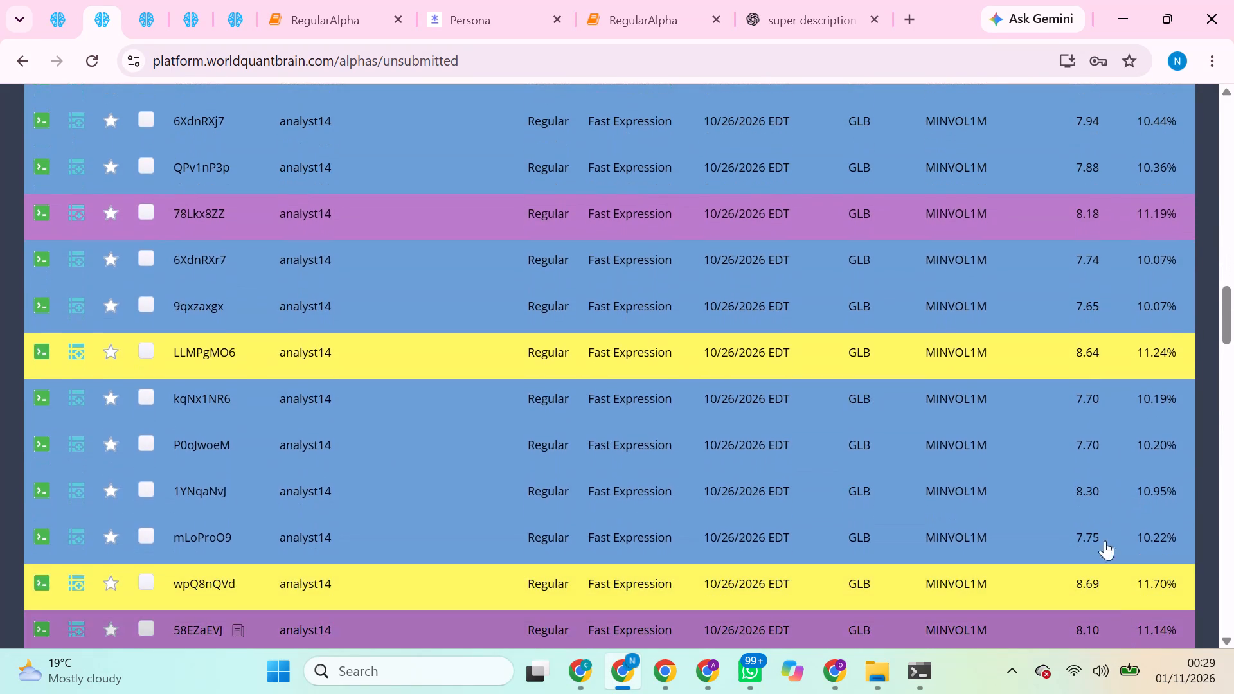
Open the blue analyst14 alpha P0oJwoeM and run its Prod Correlation check.
click(746, 438)
scroll(746, 438, down, 3)
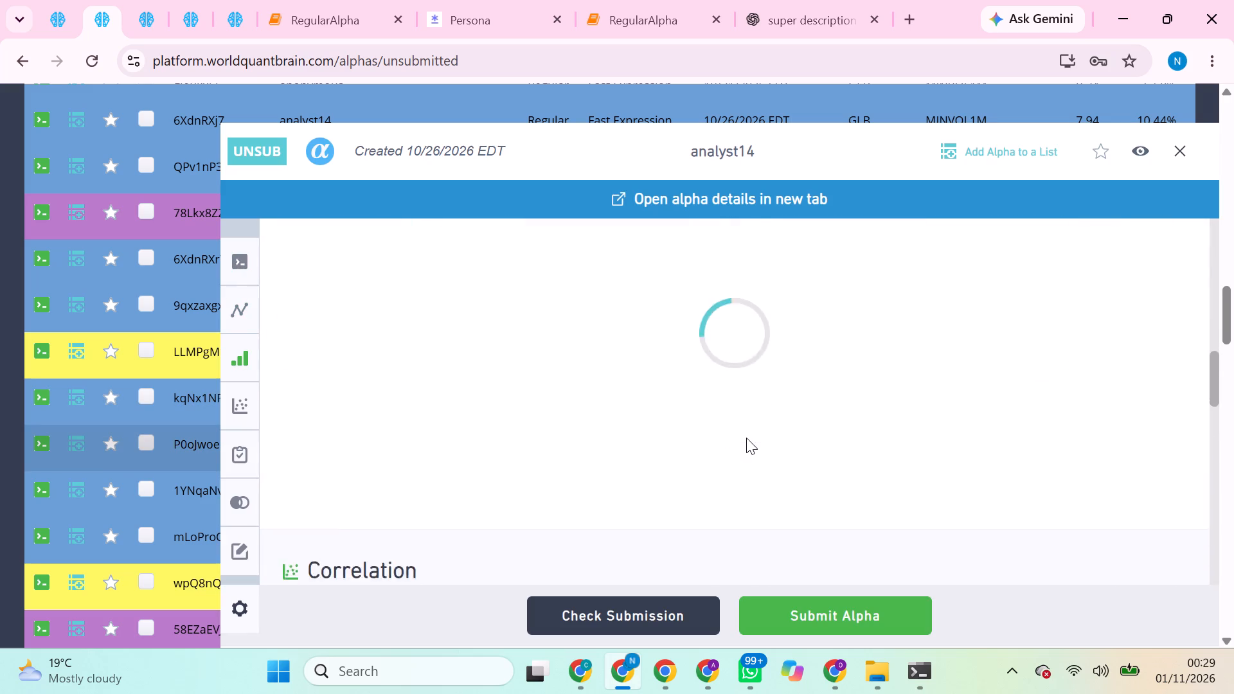
scroll(746, 438, down, 4)
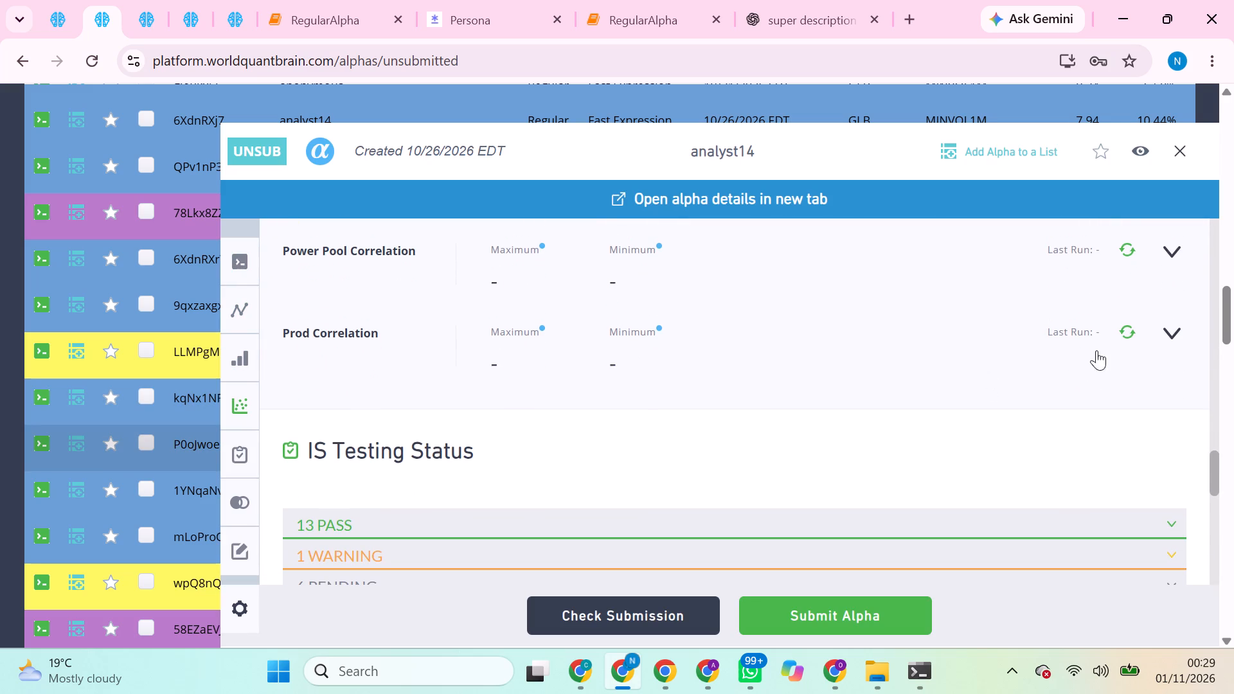
click(1131, 331)
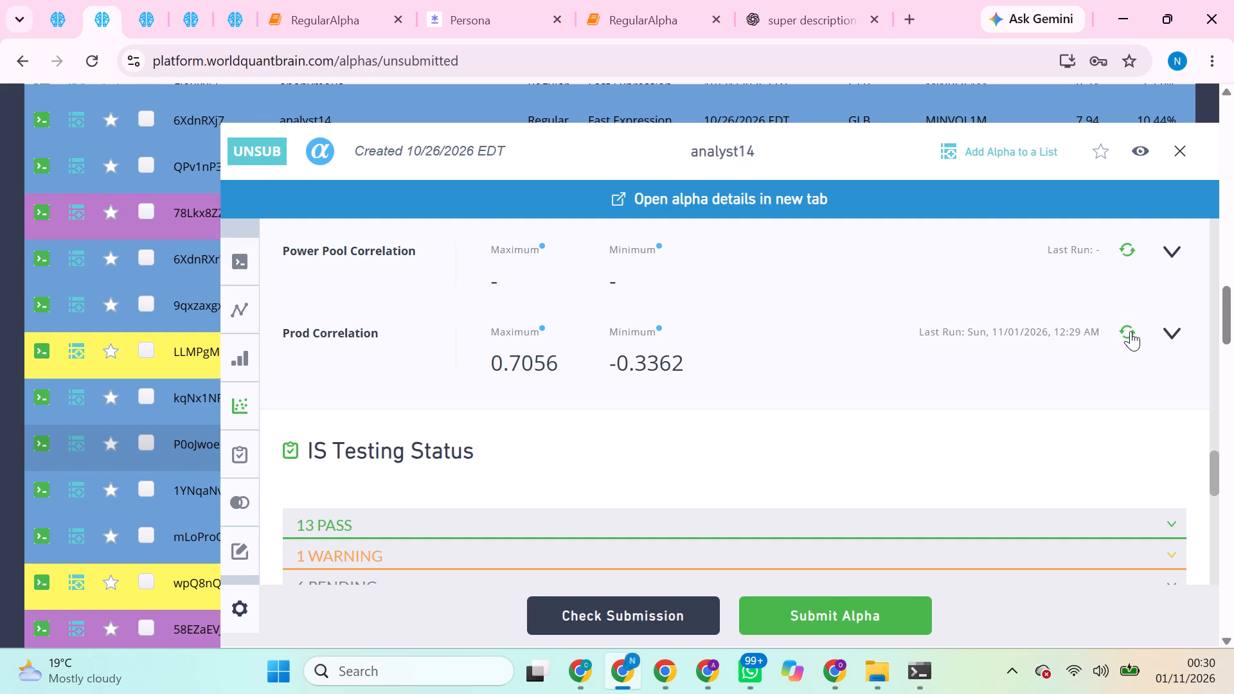
Switch to the analyst14 alpha kqNx1NR6 and run its Prod Correlation check.
click(175, 404)
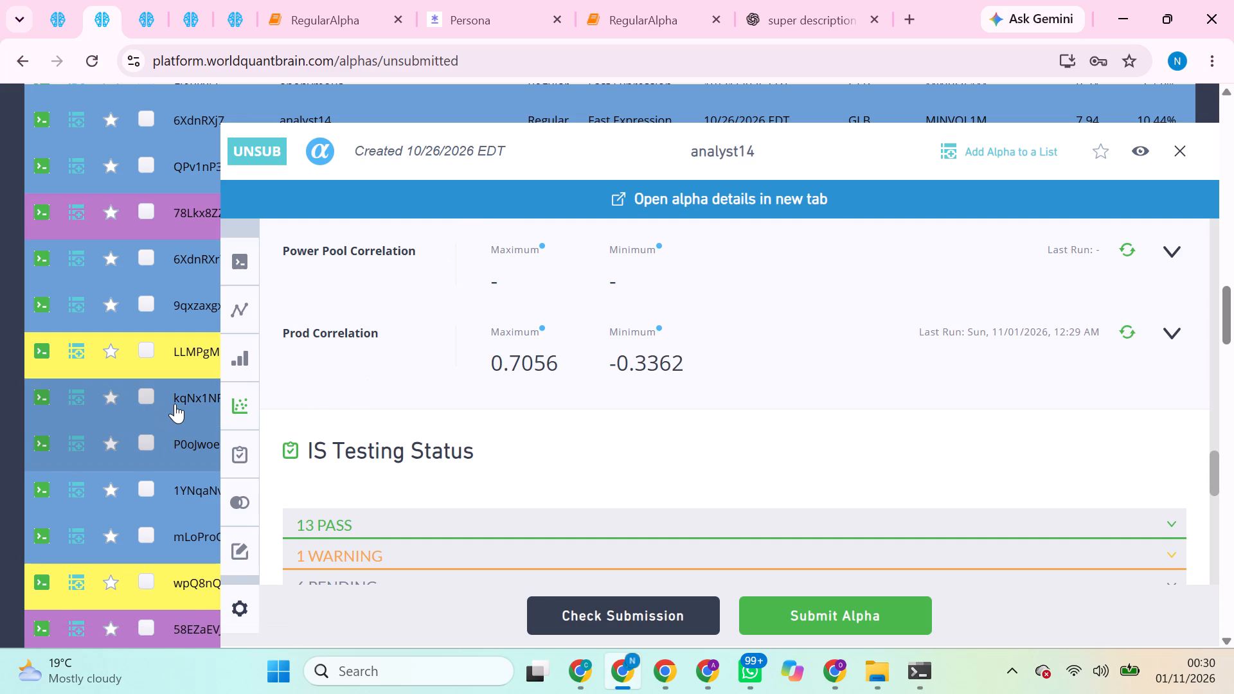
click(175, 404)
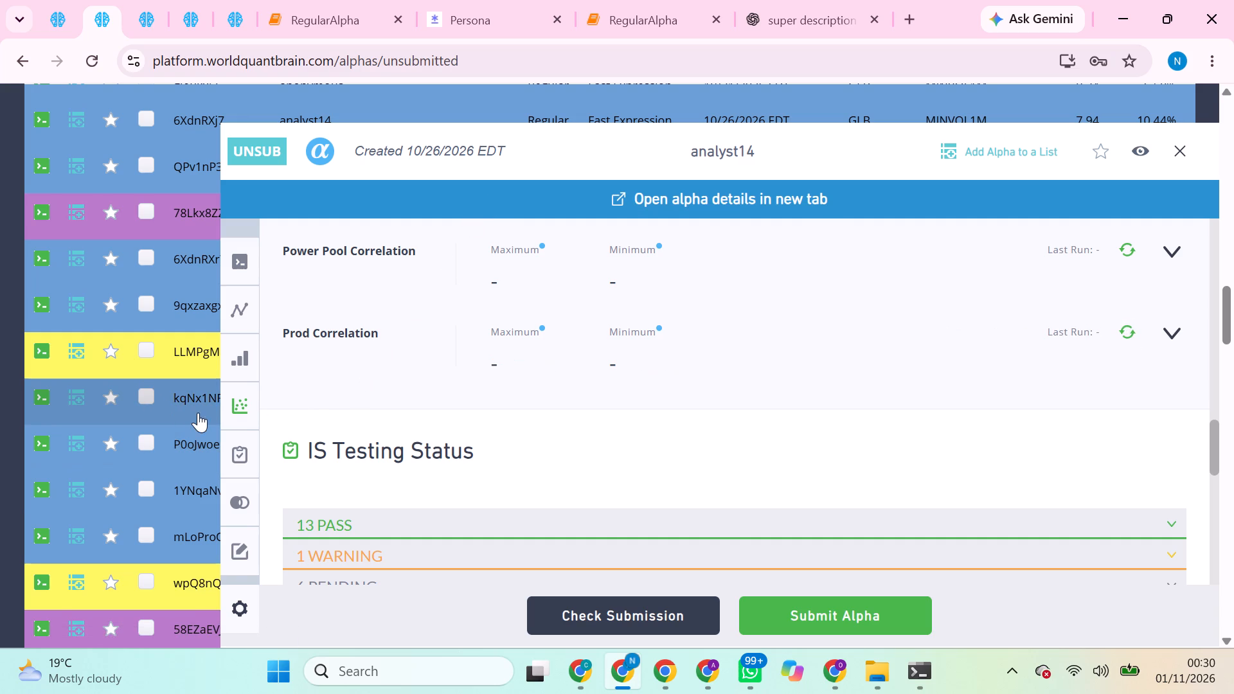
click(426, 394)
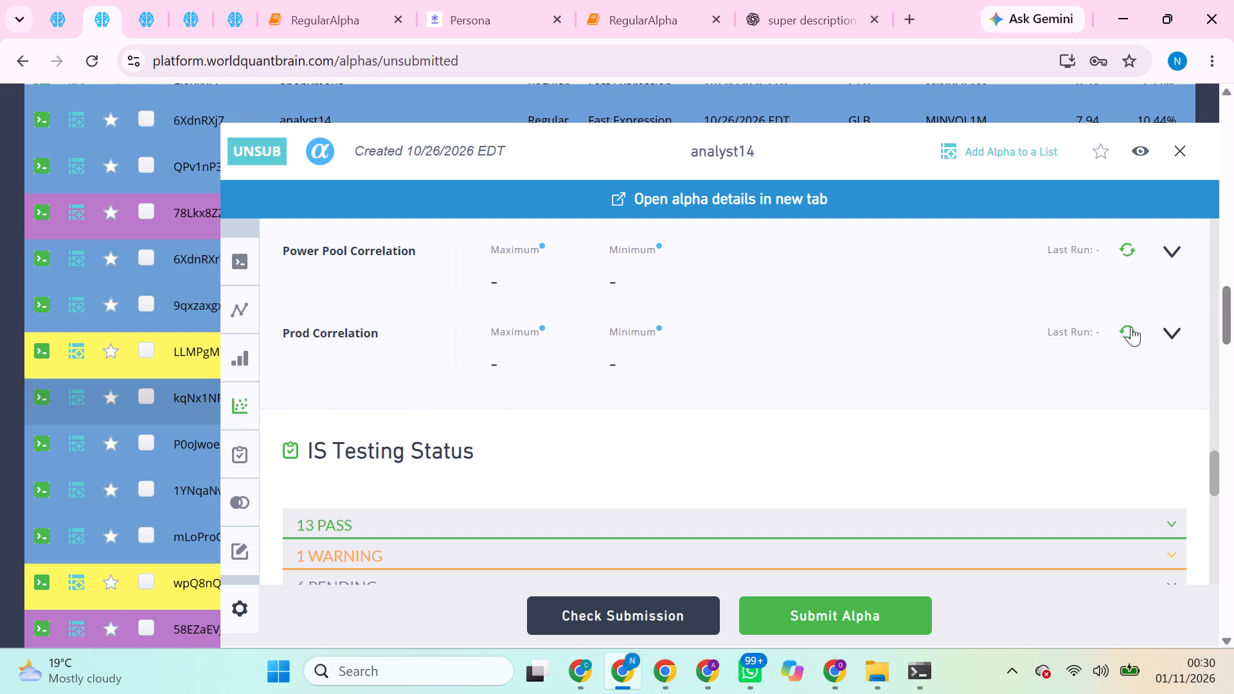
click(1128, 334)
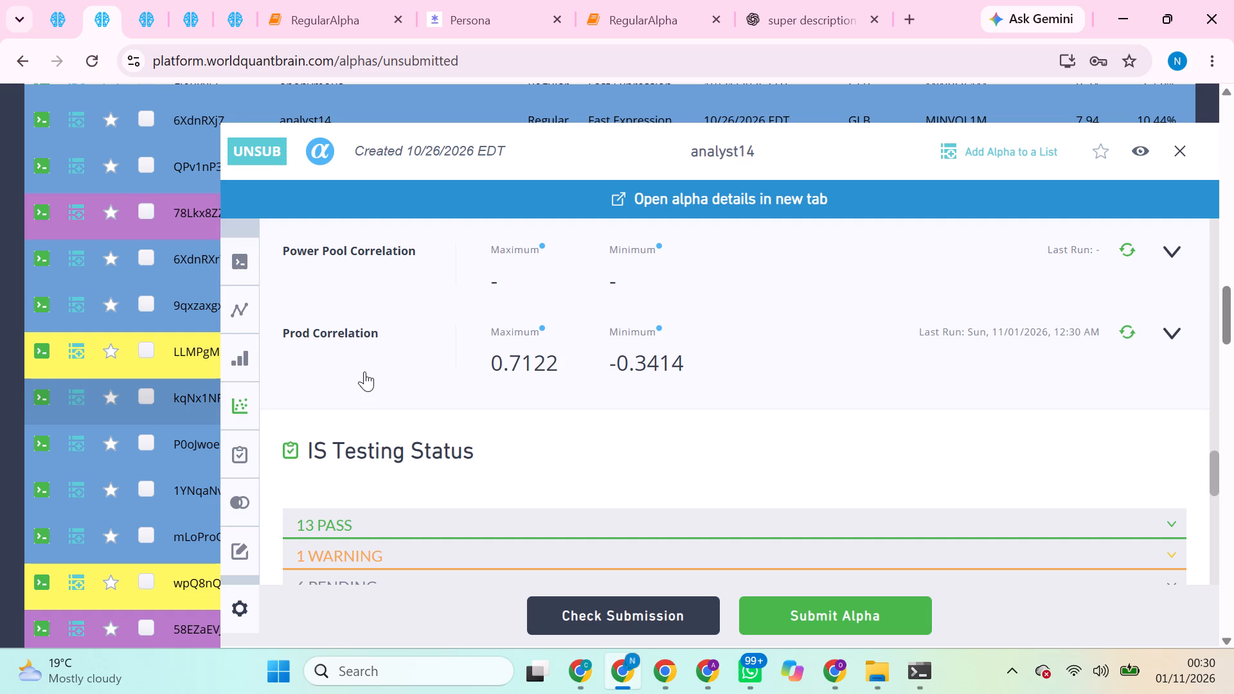
Switch to the analyst14 alpha mLoProO9 and run its Prod Correlation check.
click(177, 526)
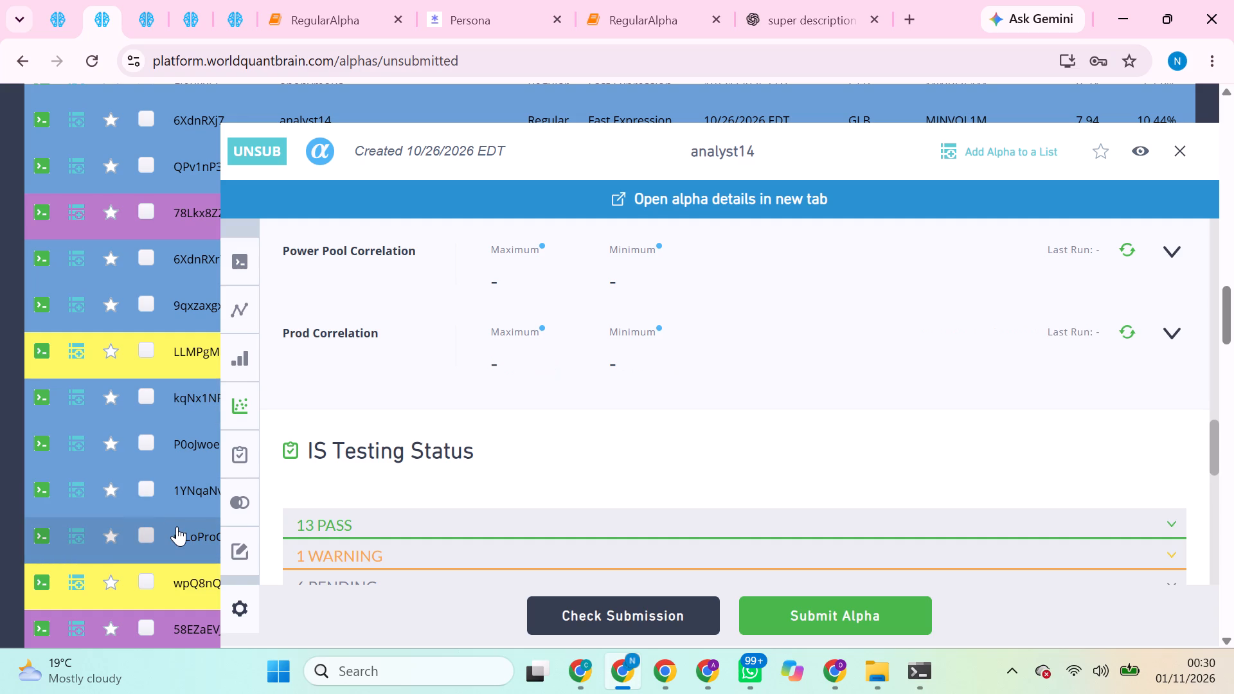
click(1123, 328)
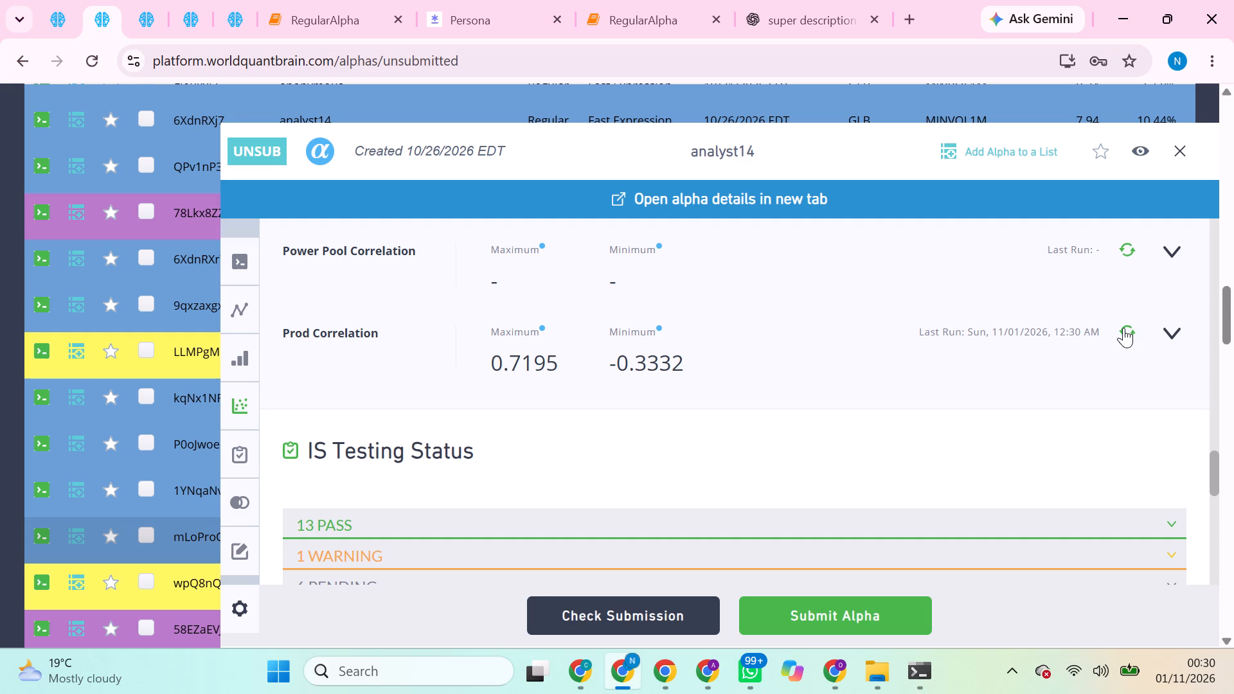
Switch to the analyst14 alpha 6XdnRXj7, run its Prod Correlation check and review its details.
scroll(184, 225, up, 1)
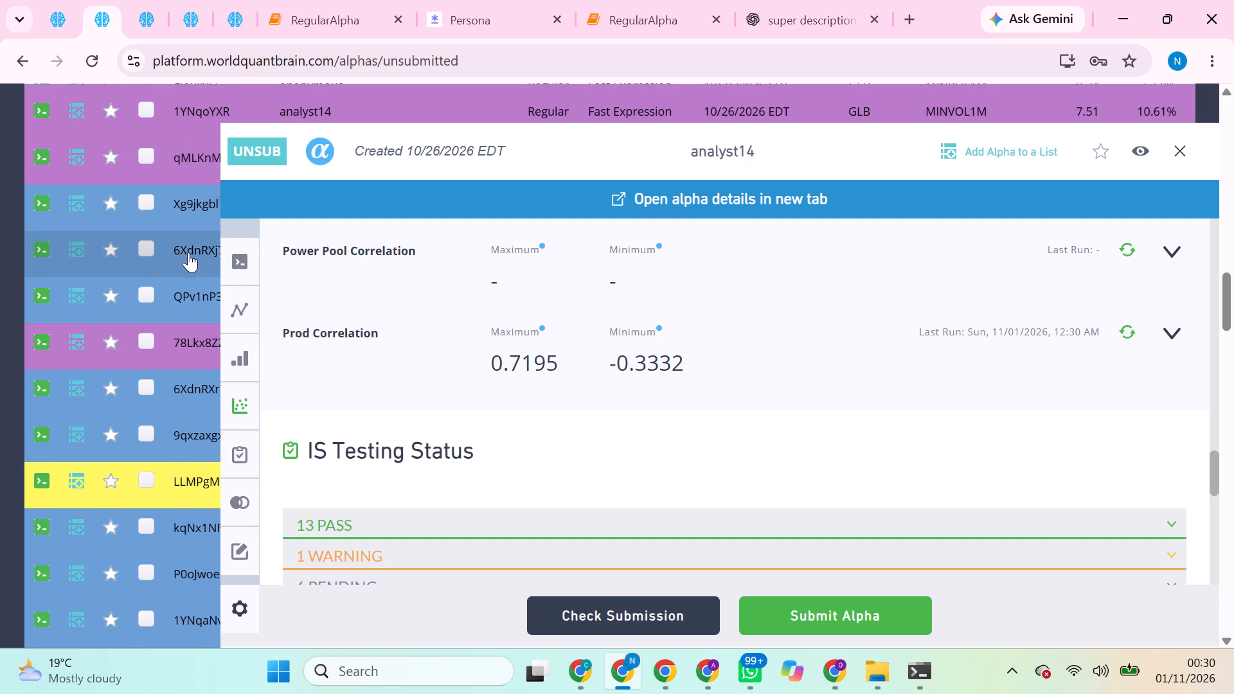
click(188, 252)
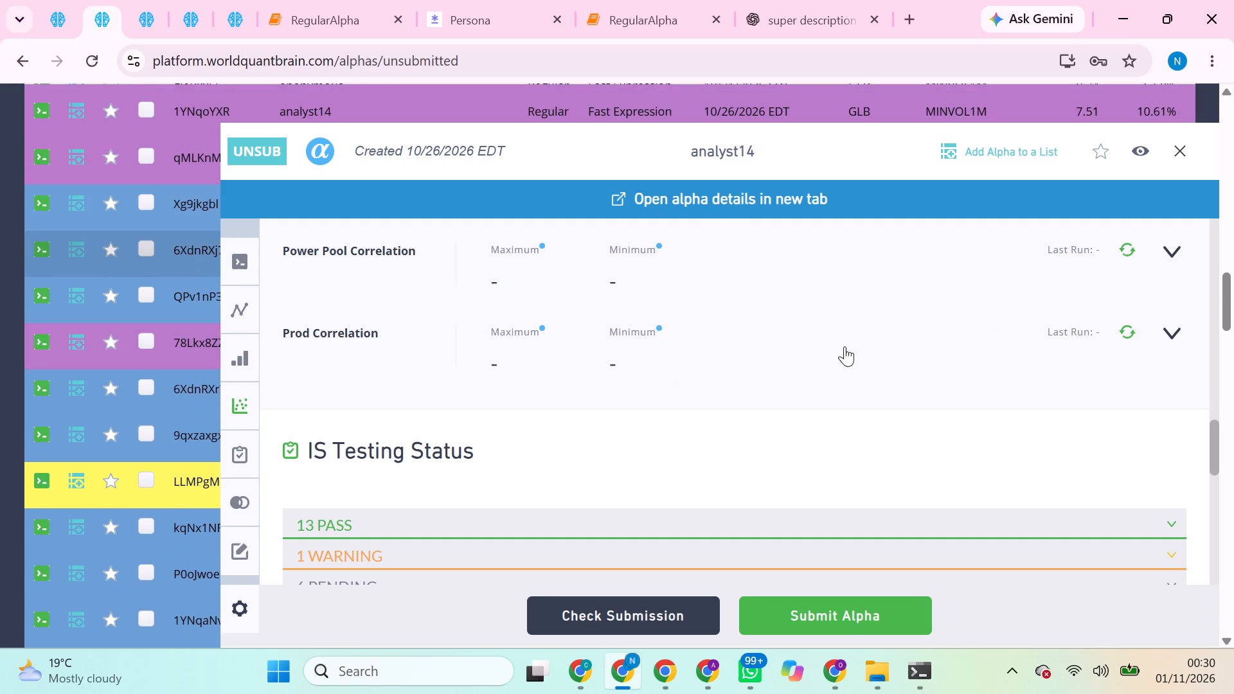
click(1131, 334)
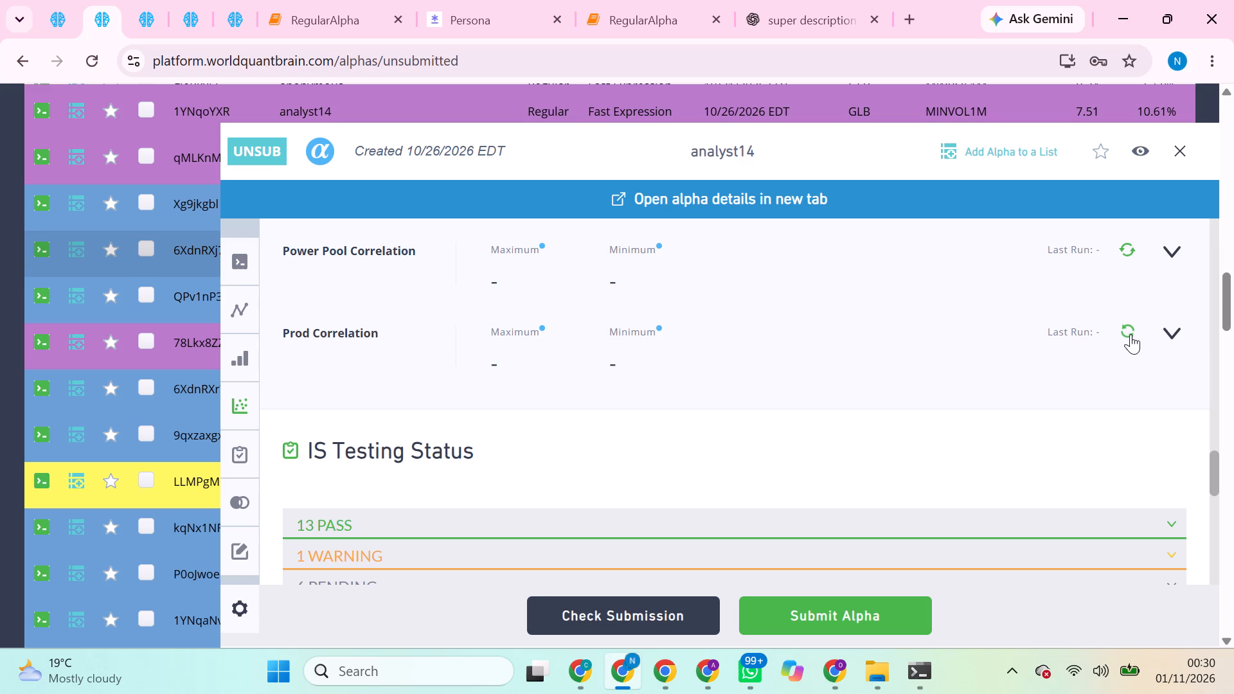
scroll(1131, 334, up, 1)
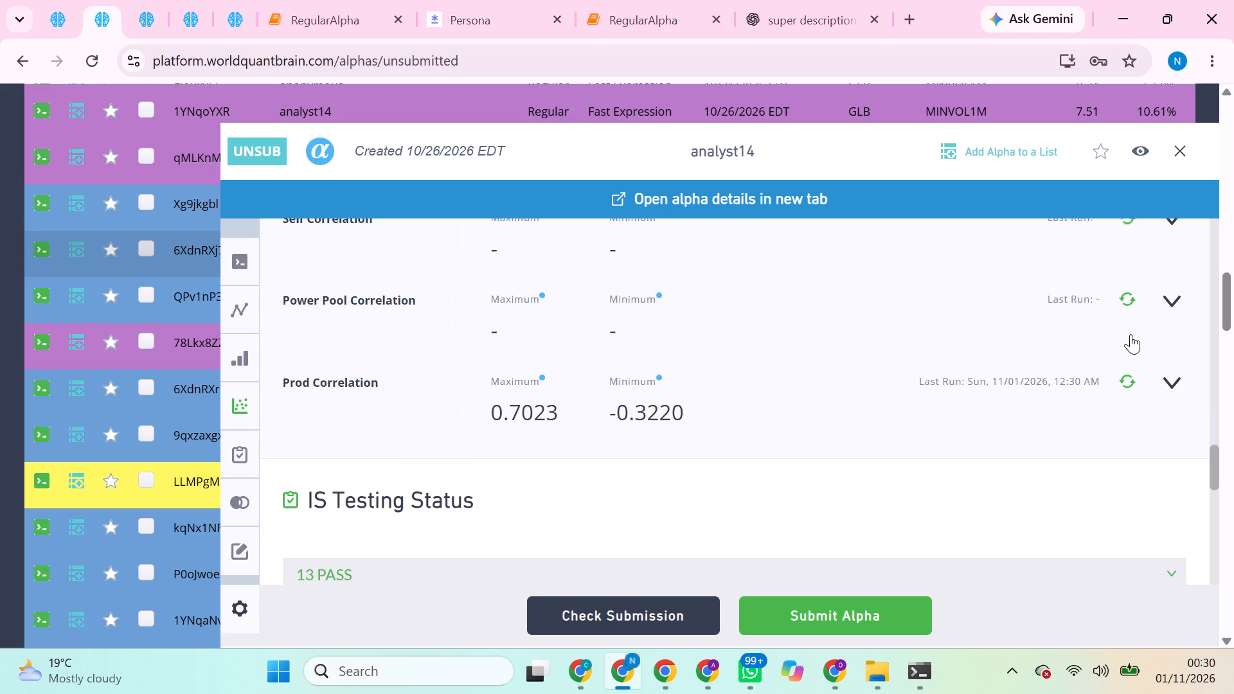
scroll(1131, 334, up, 2)
scroll(1131, 327, down, 3)
scroll(1131, 327, up, 3)
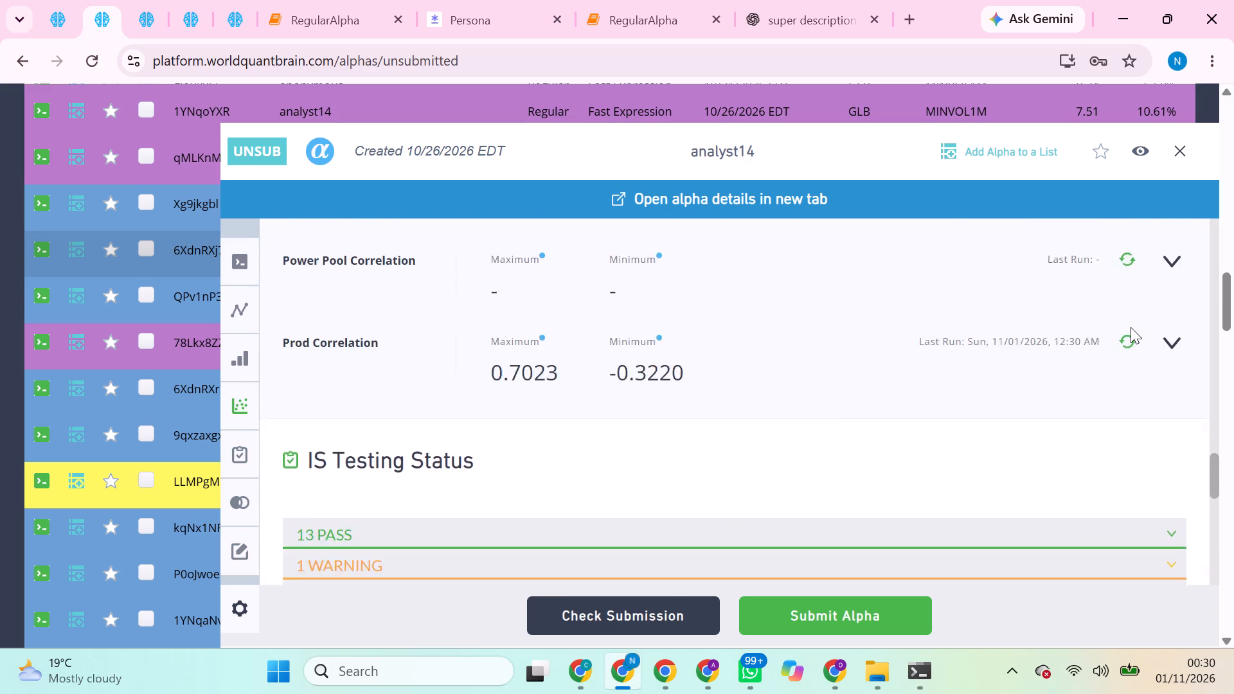
Clone the analyst14 alpha 6XdnRXj7 into a new simulation.
scroll(1131, 327, up, 5)
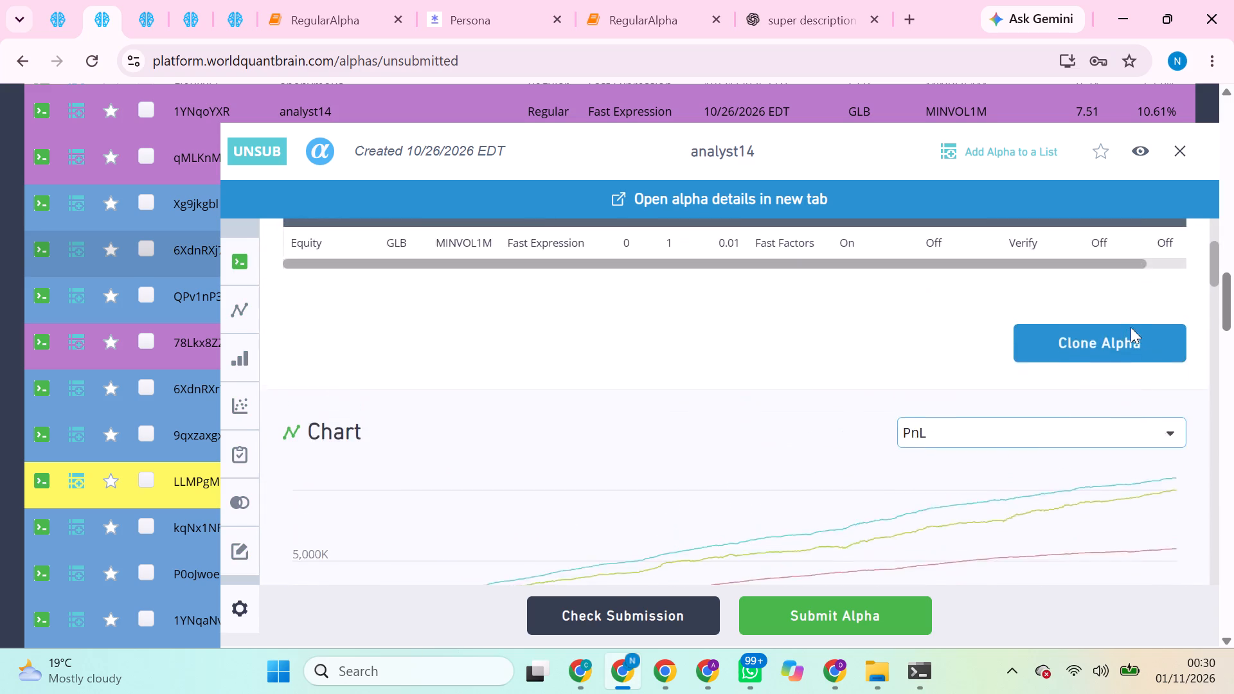
scroll(1131, 327, up, 1)
click(1095, 494)
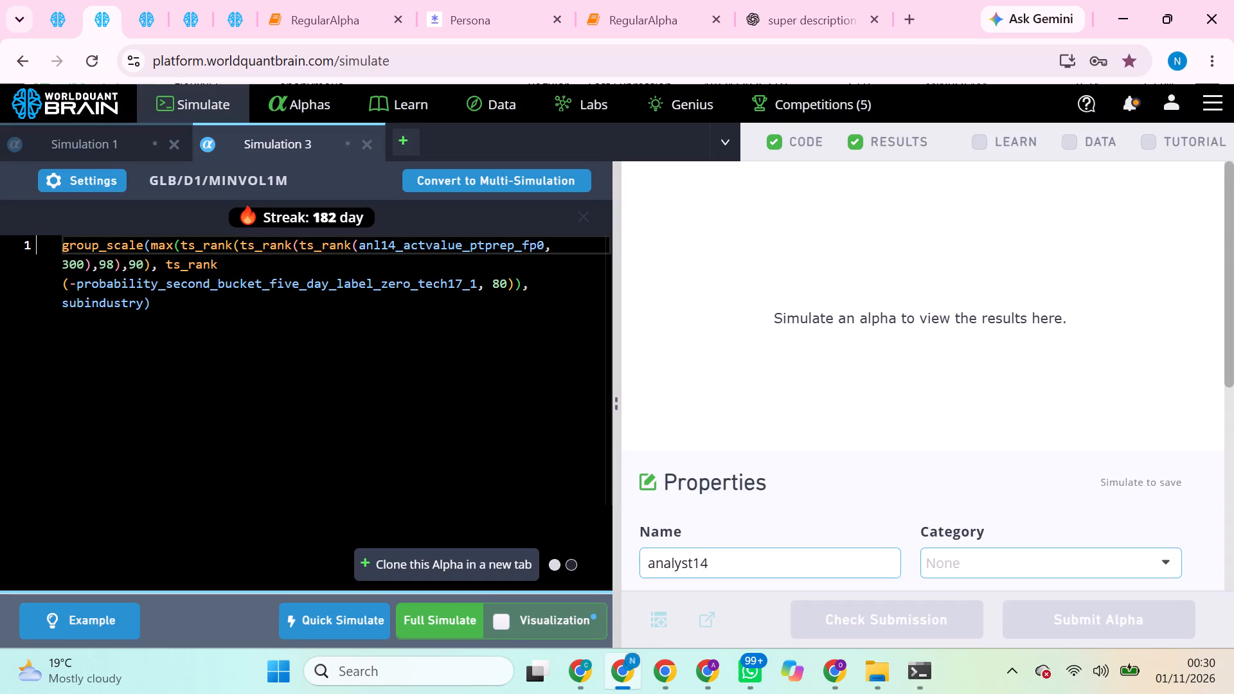
Set the cloned simulation's neutralization to Statistical and apply the settings.
click(102, 182)
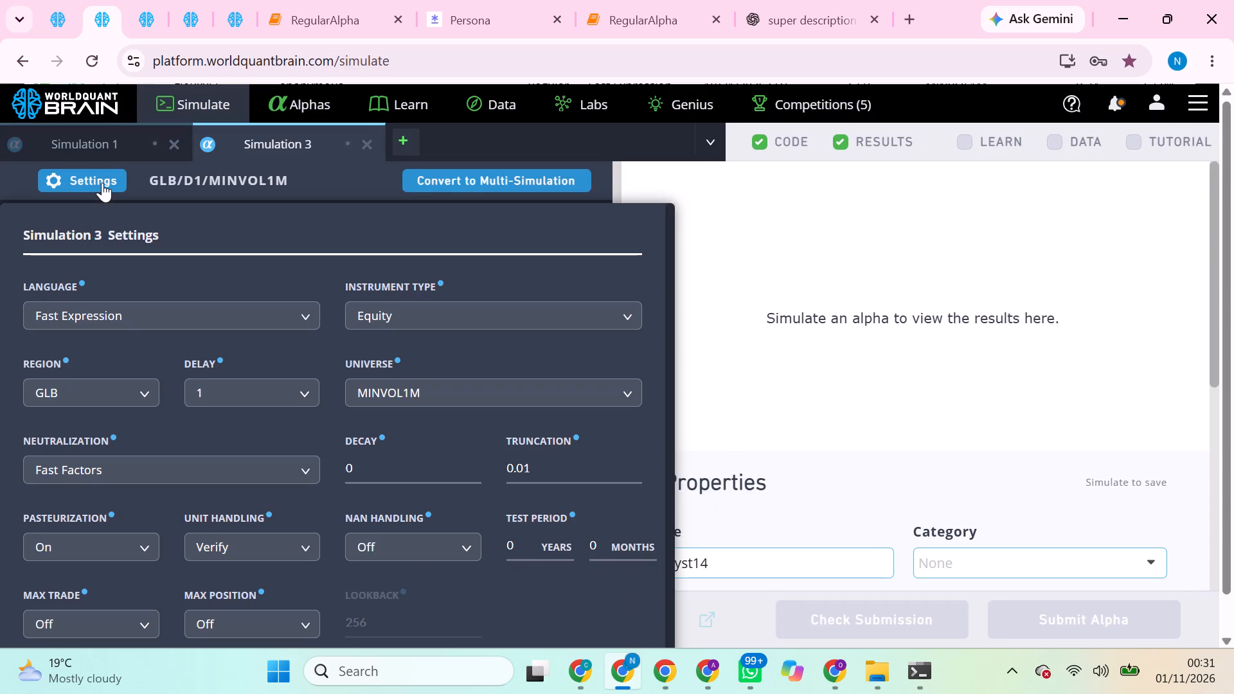
scroll(251, 474, down, 1)
click(240, 454)
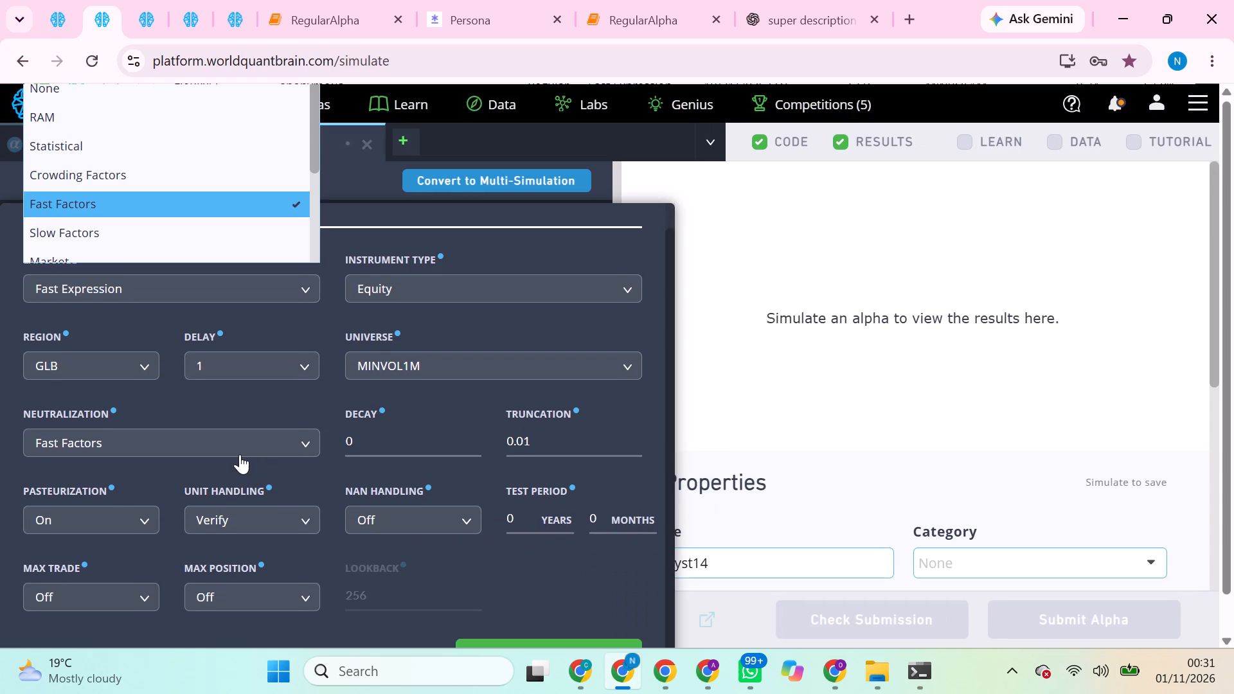
click(73, 135)
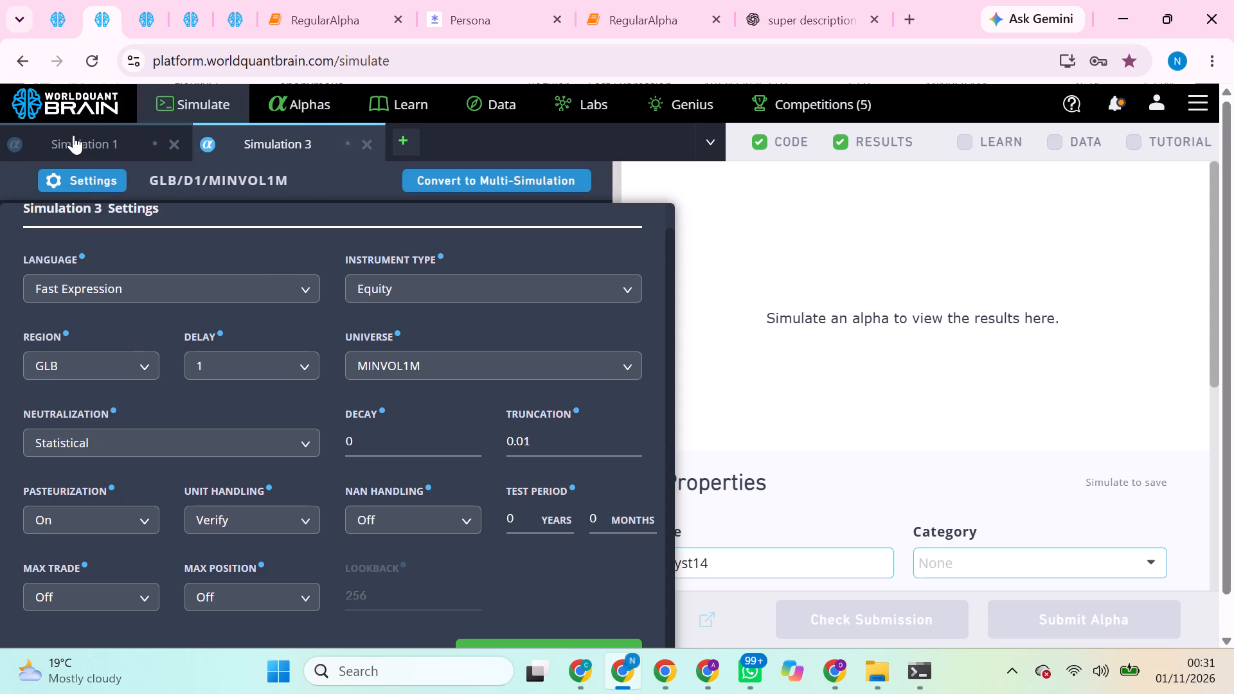
scroll(183, 438, down, 1)
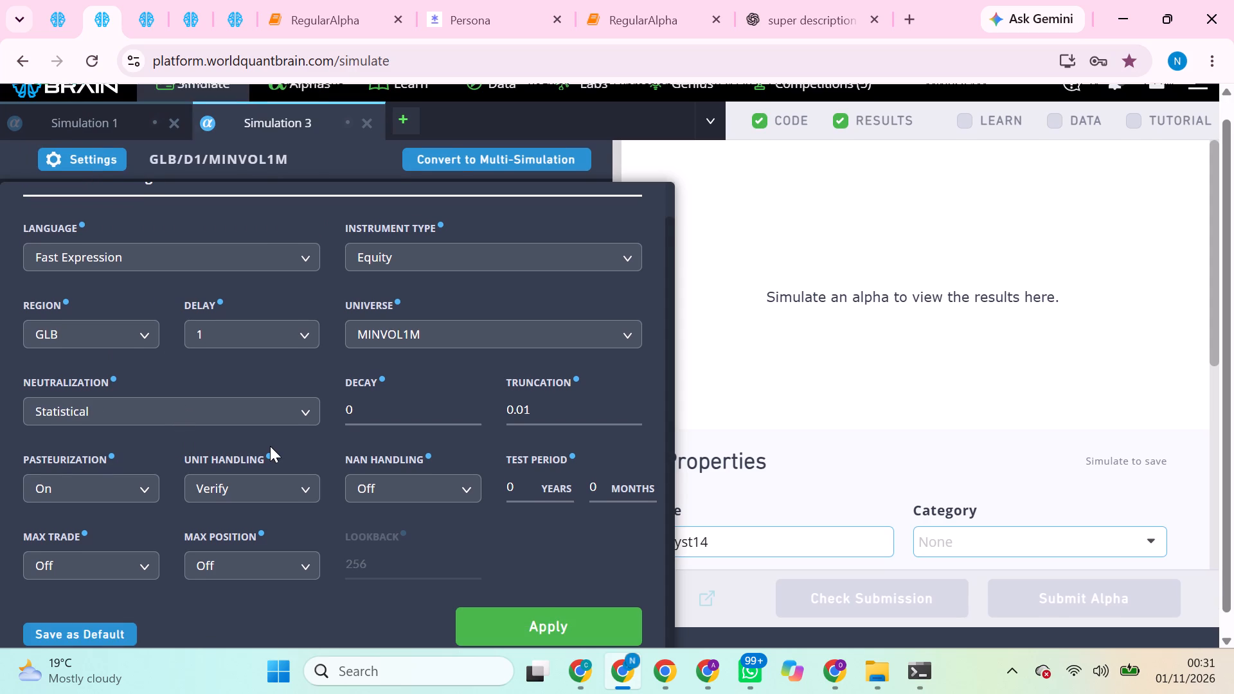
scroll(270, 444, down, 1)
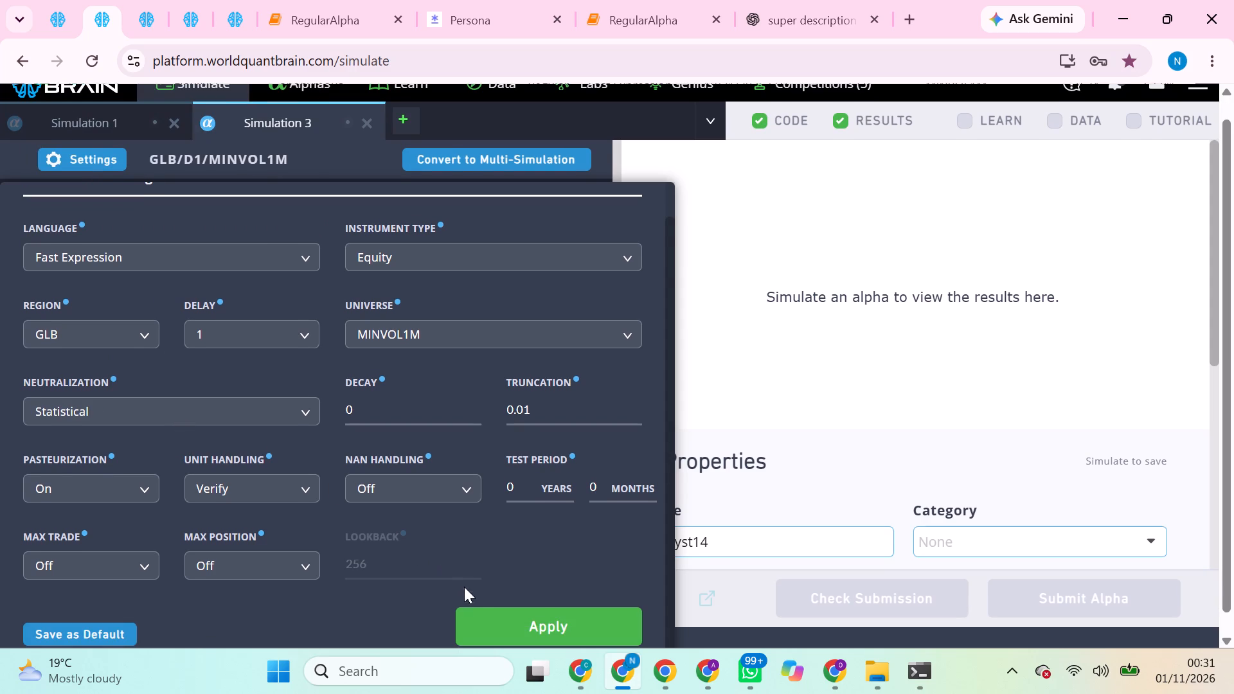
click(472, 599)
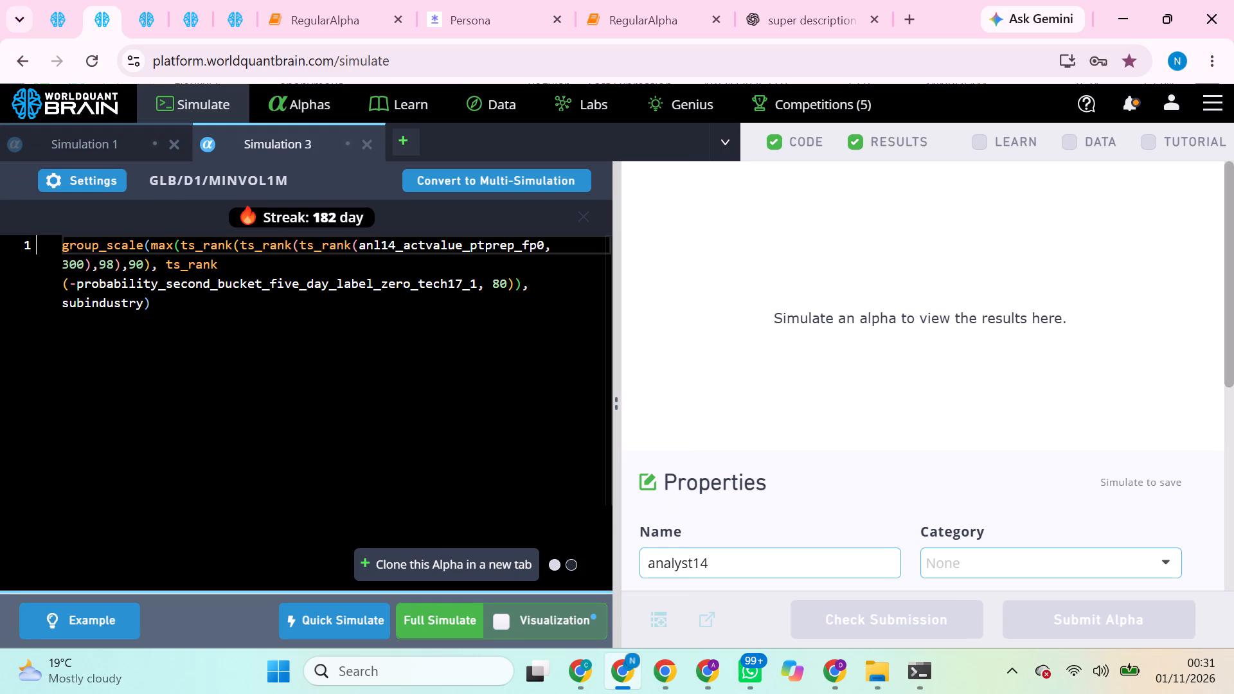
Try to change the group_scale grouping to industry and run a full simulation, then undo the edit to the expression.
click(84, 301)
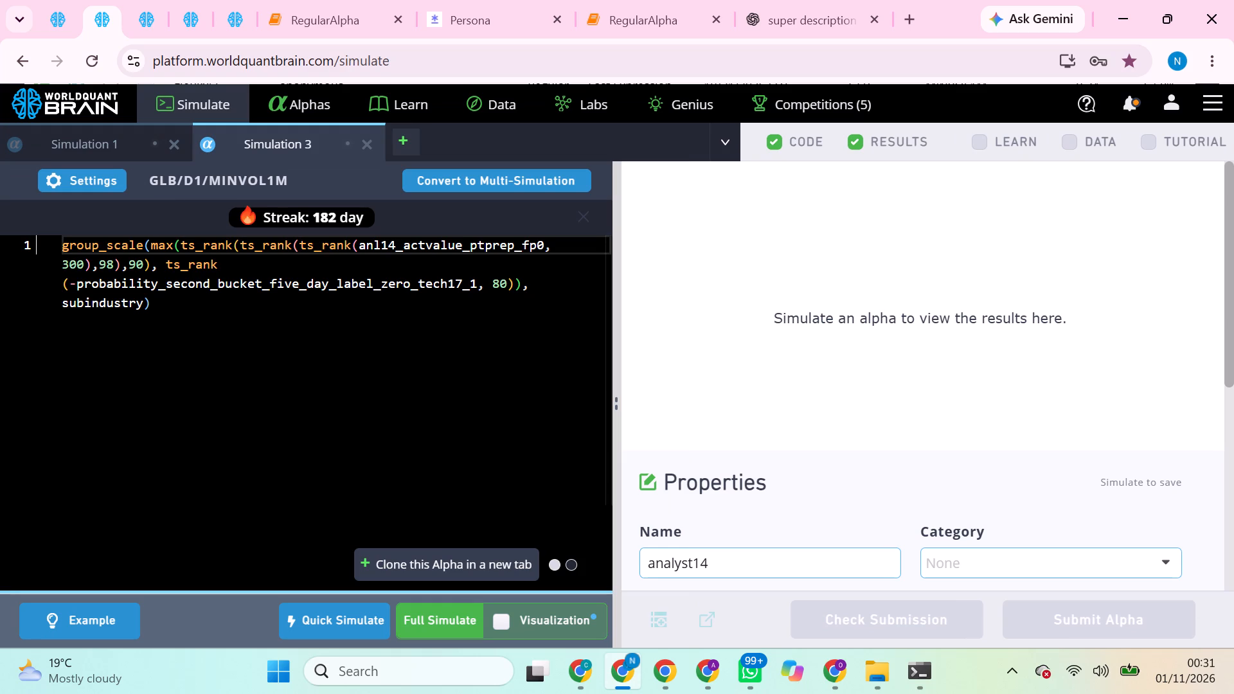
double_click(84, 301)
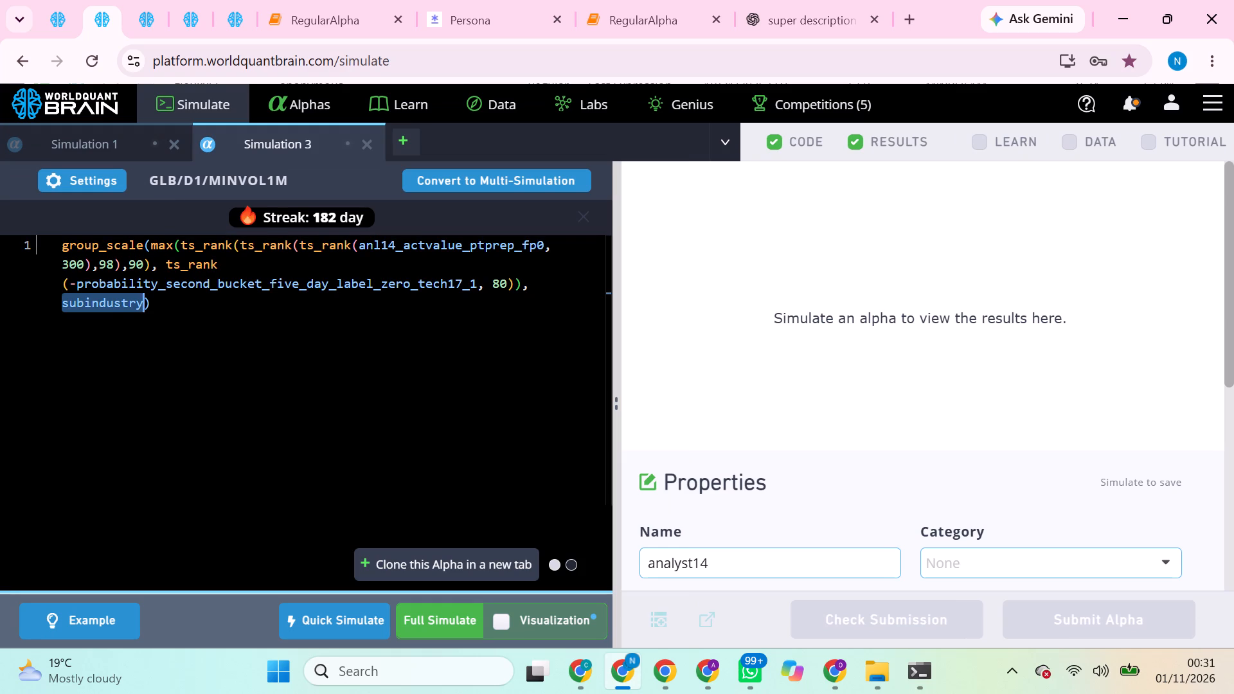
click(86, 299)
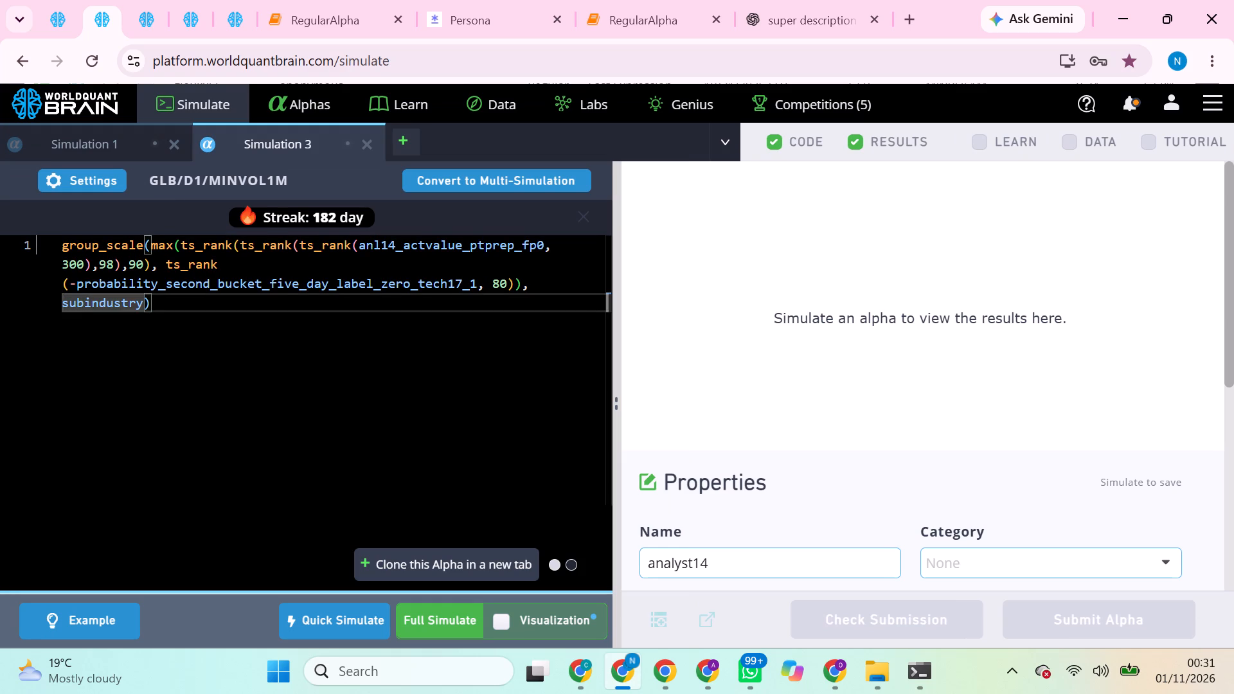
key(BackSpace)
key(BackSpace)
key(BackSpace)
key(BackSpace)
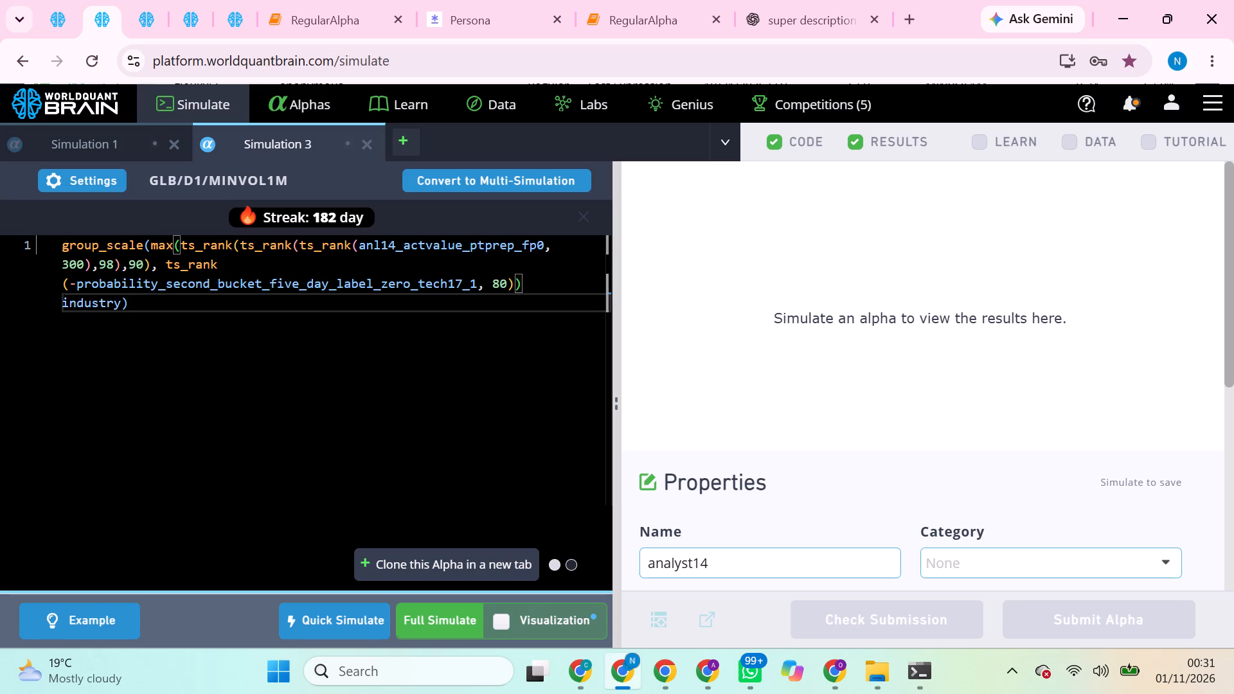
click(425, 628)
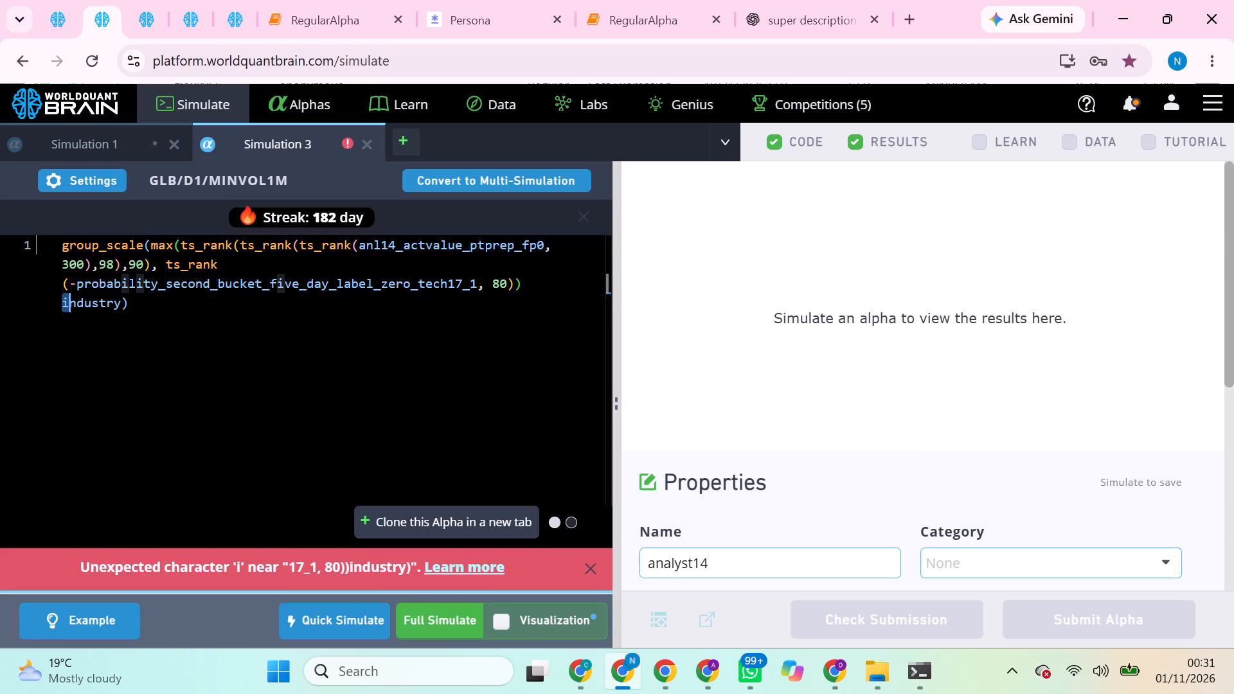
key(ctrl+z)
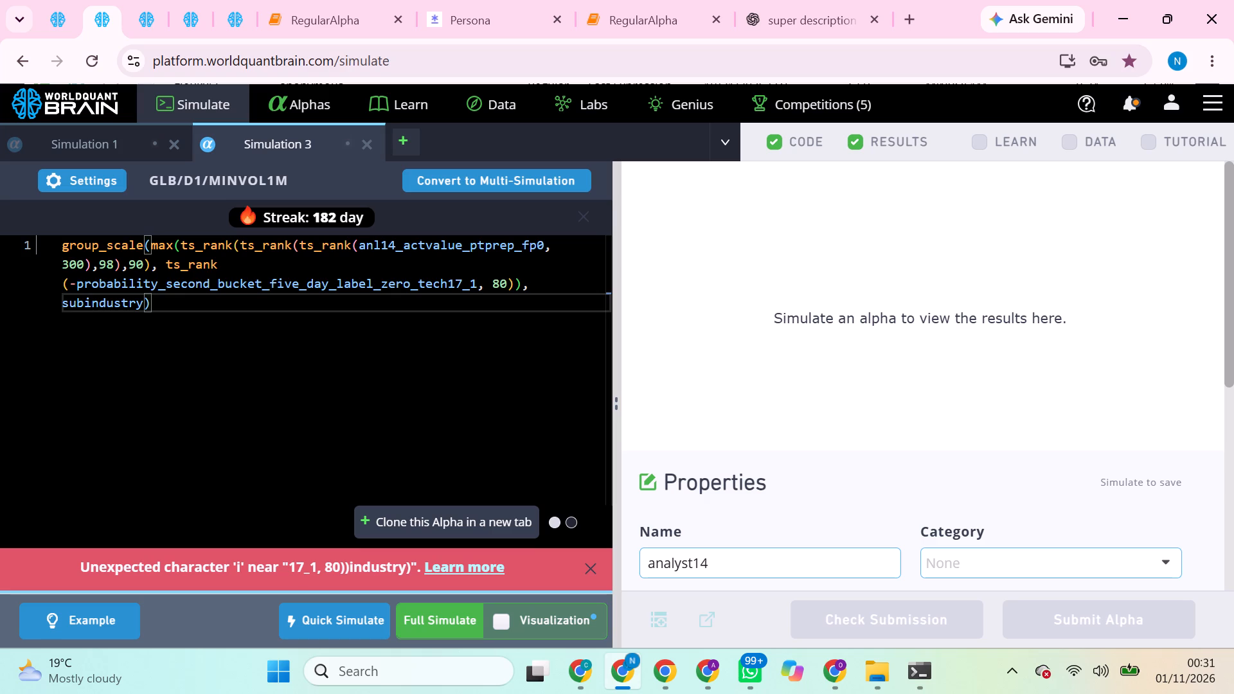
Change the group_scale grouping from subindustry to industry, keeping the comma before it, and run a full simulation.
key(BackSpace)
key(BackSpace)
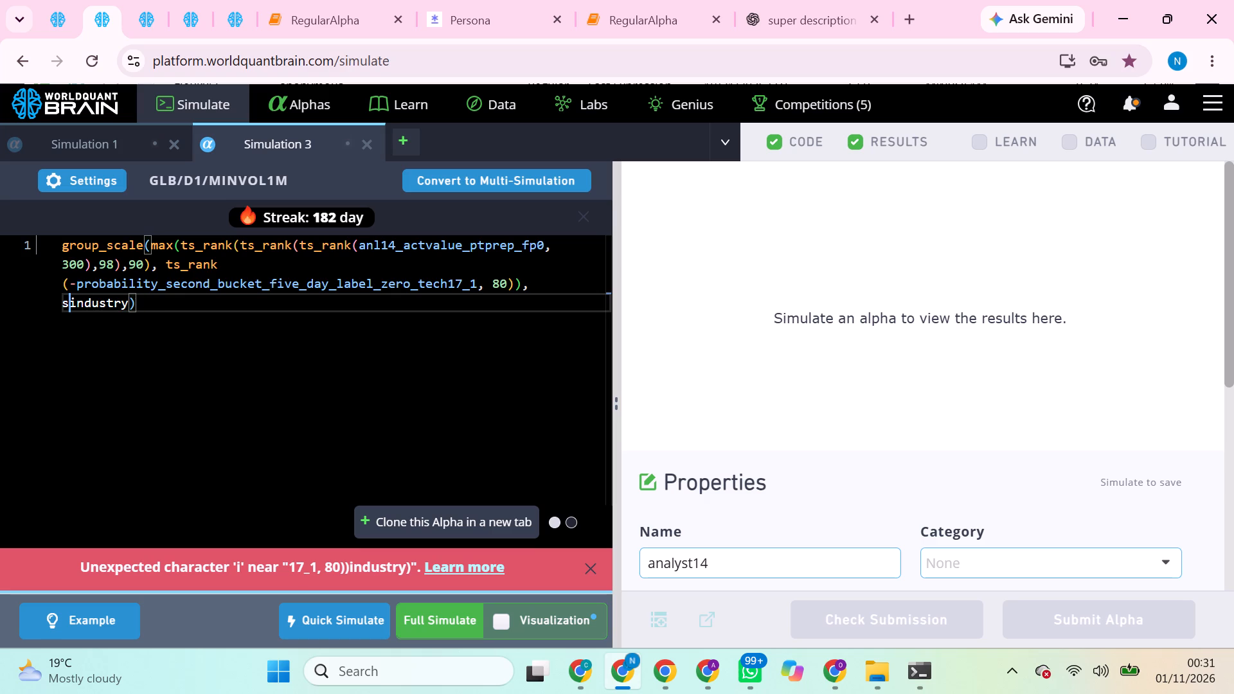
key(BackSpace)
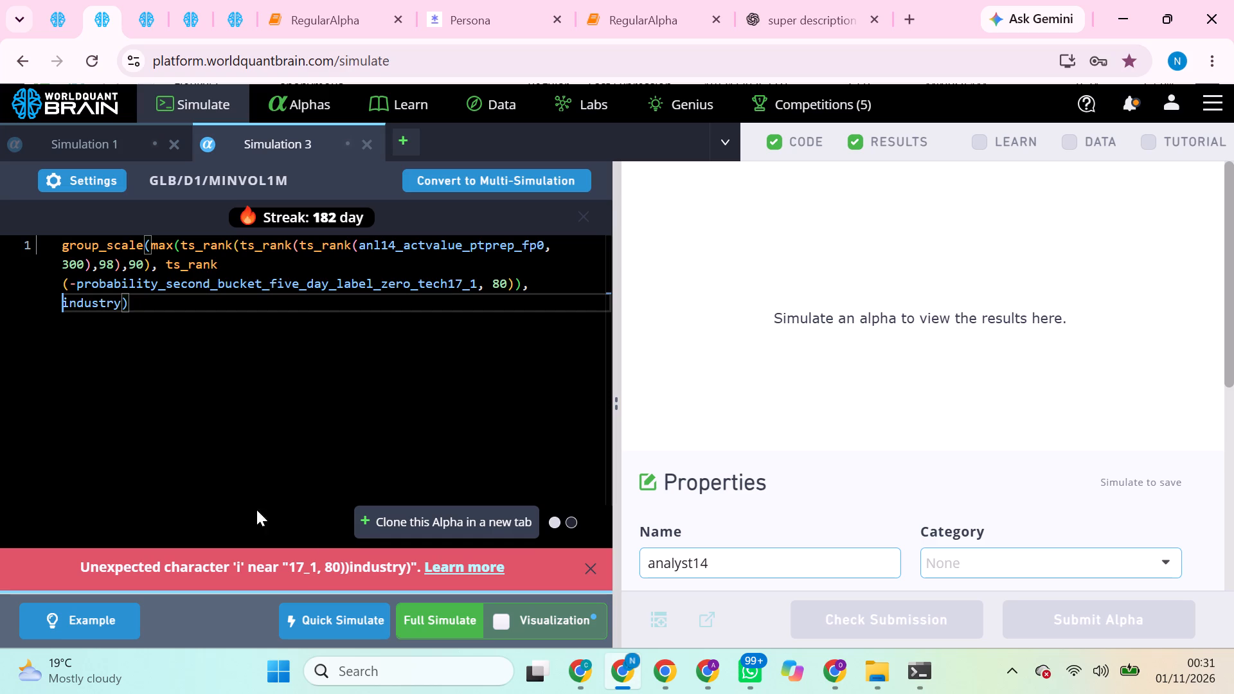
click(435, 612)
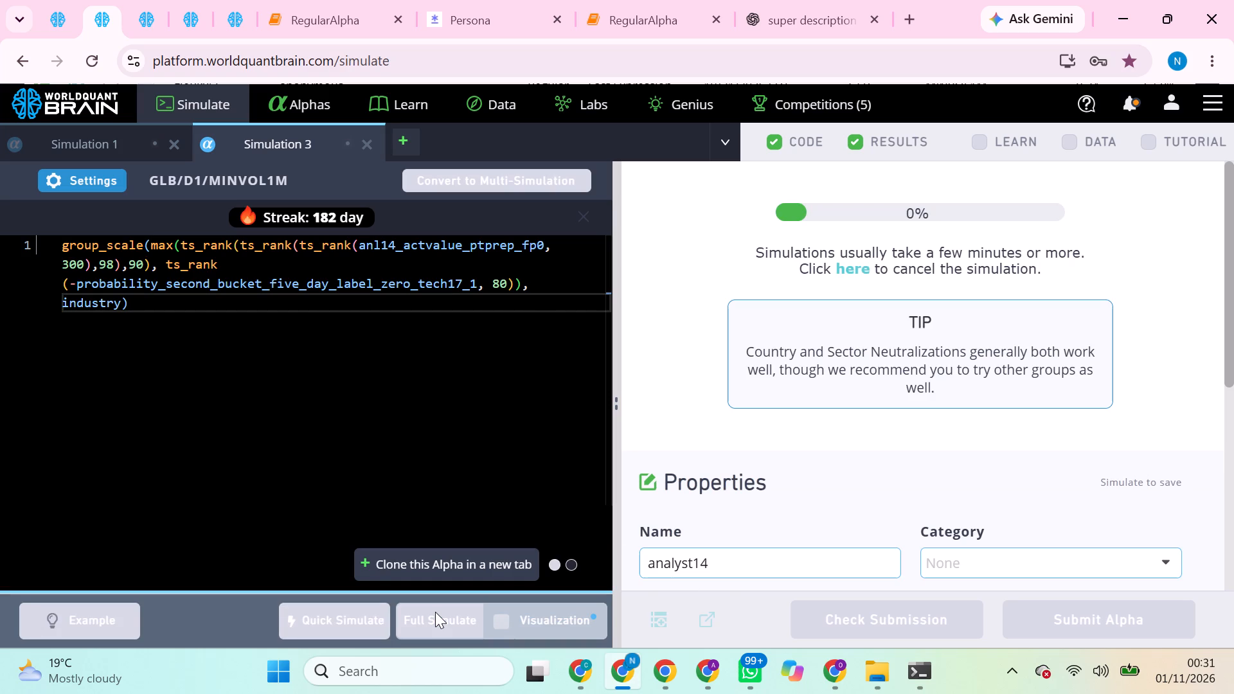
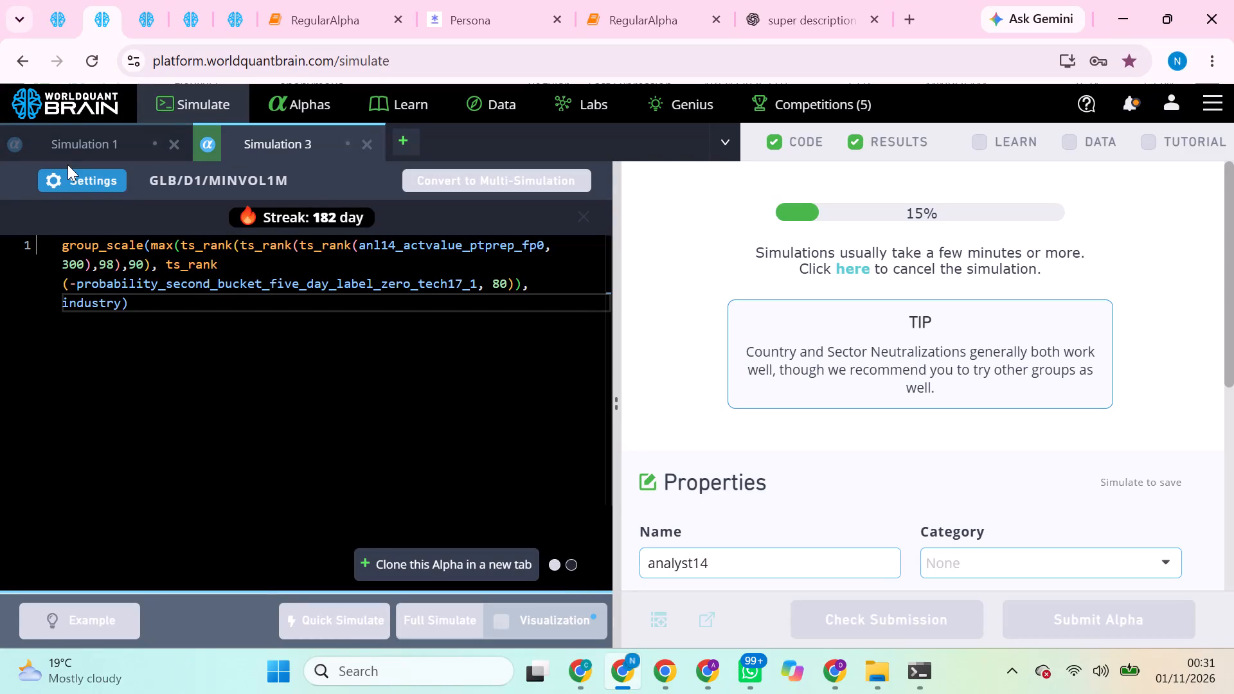
Leave the running simulation and open the list of unsubmitted alphas in the first browser tab.
click(67, 0)
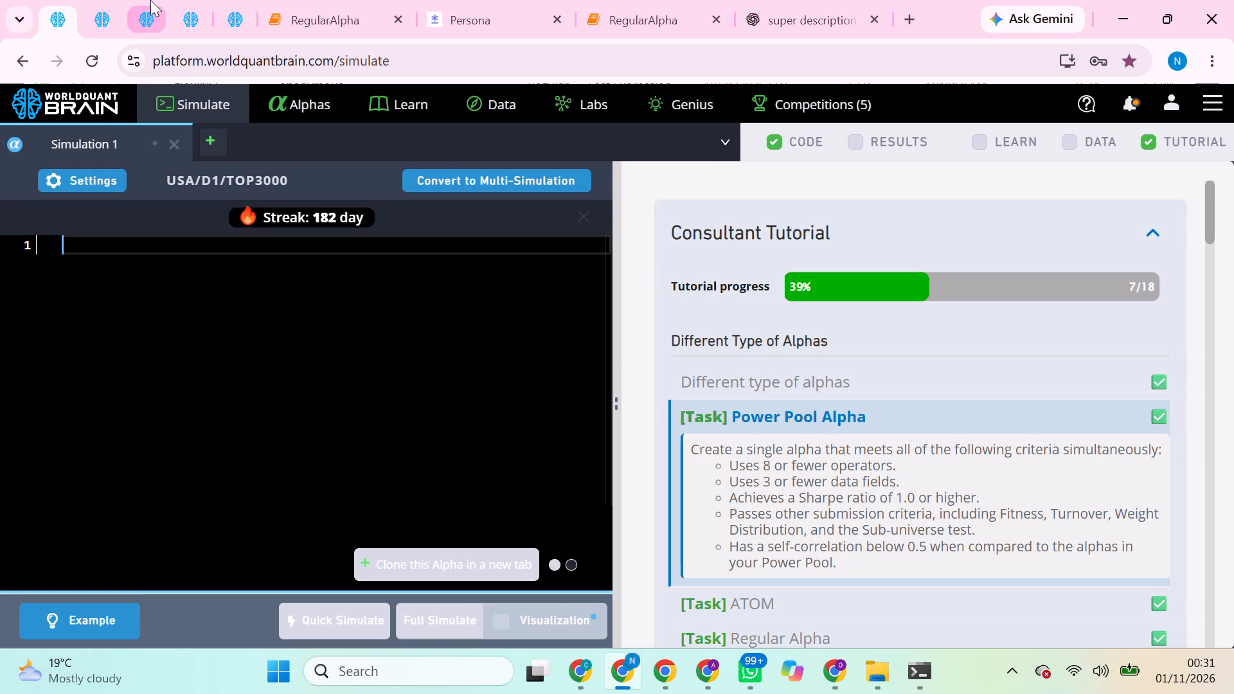
click(150, 1)
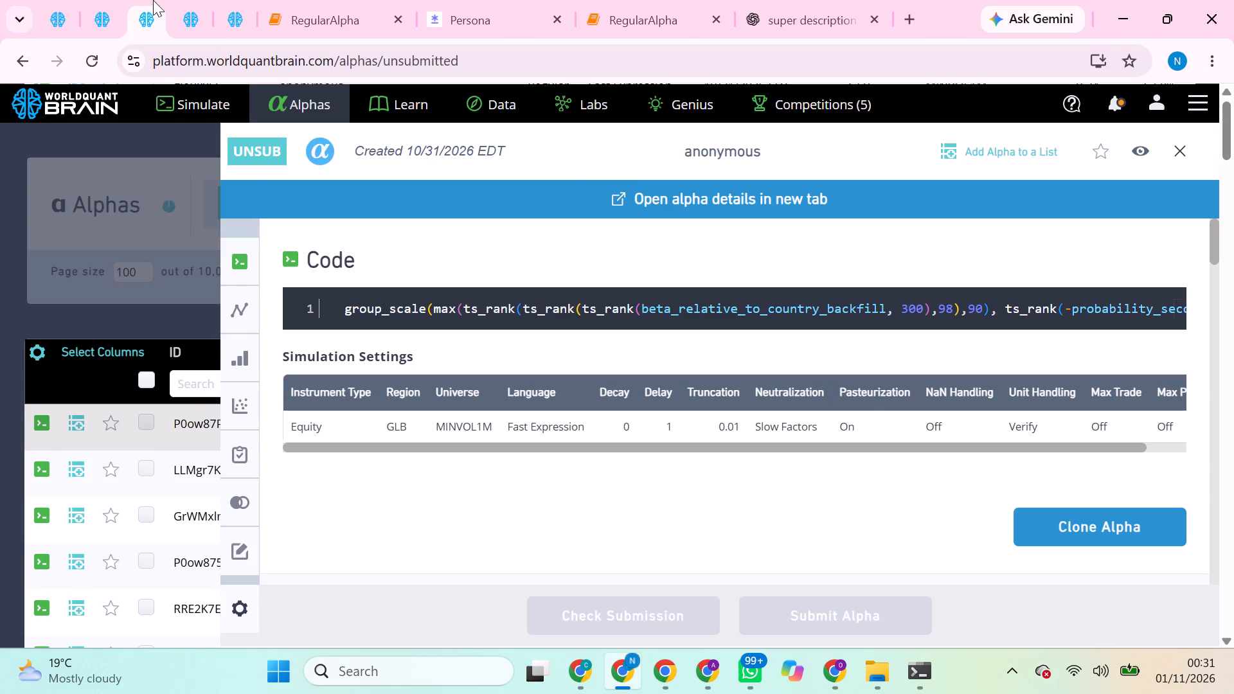
click(69, 2)
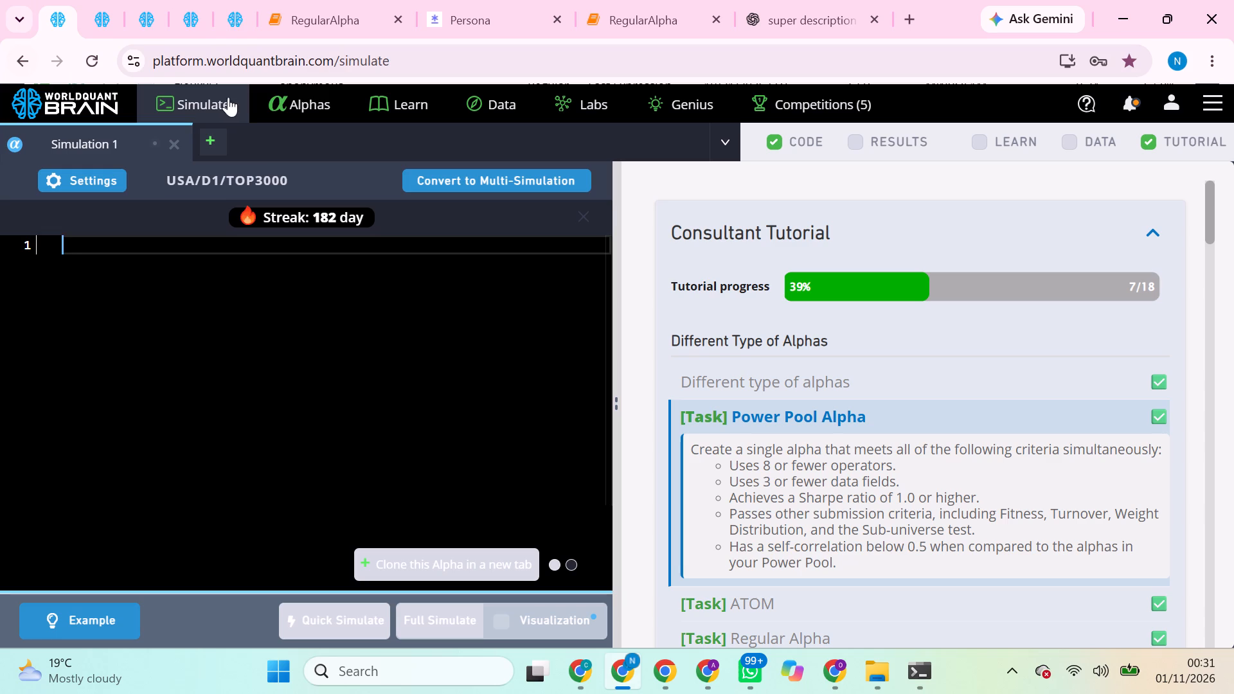
click(317, 110)
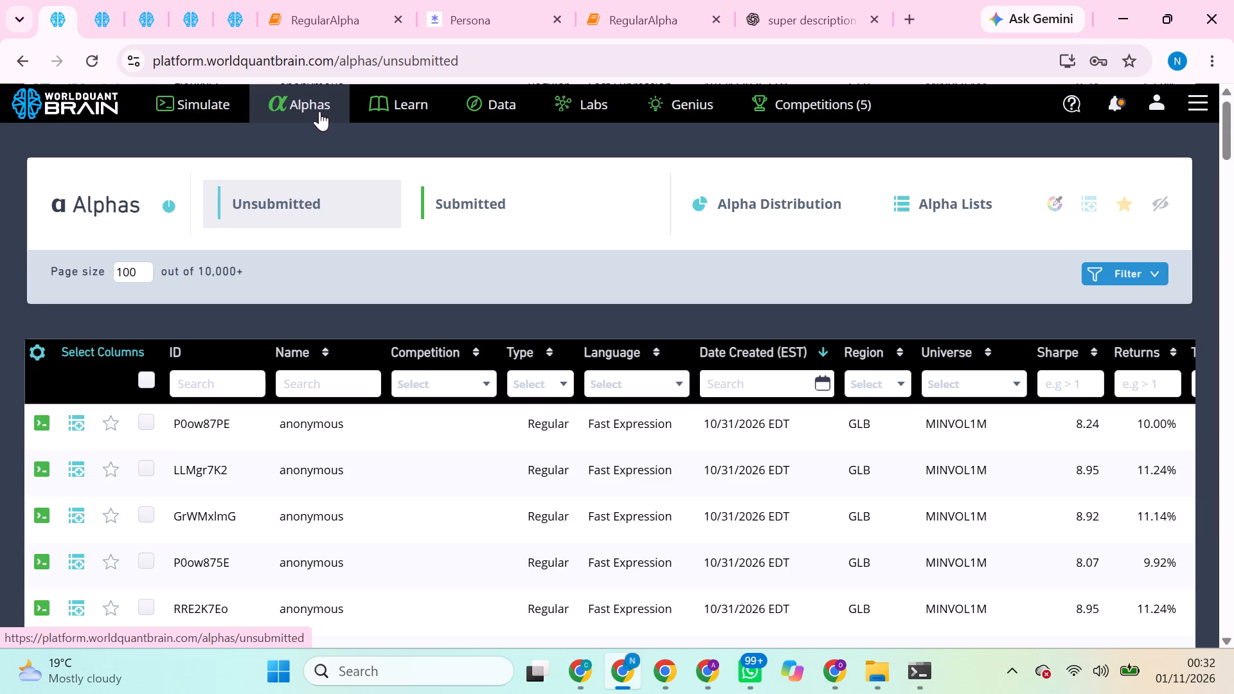
Open the model135 alpha wpQnj7Wx and run its Prod, Power Pool and Self Correlation checks.
scroll(429, 405, down, 6)
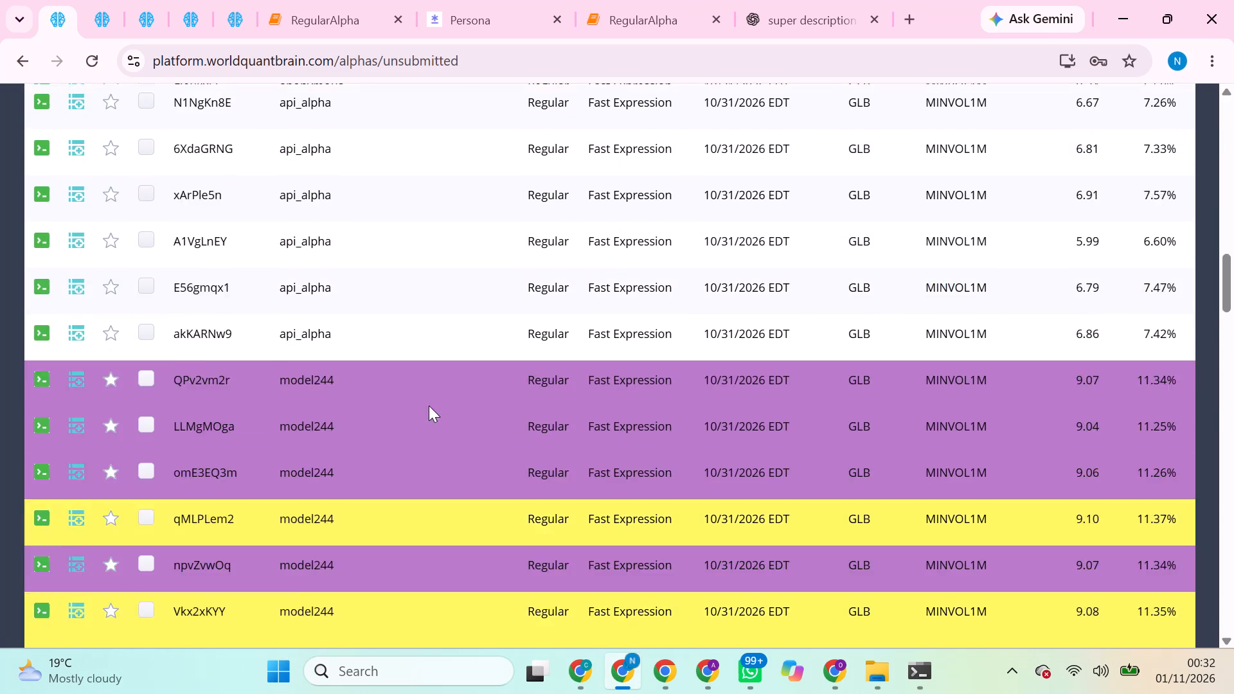
drag(411, 249, 415, 263)
click(415, 263)
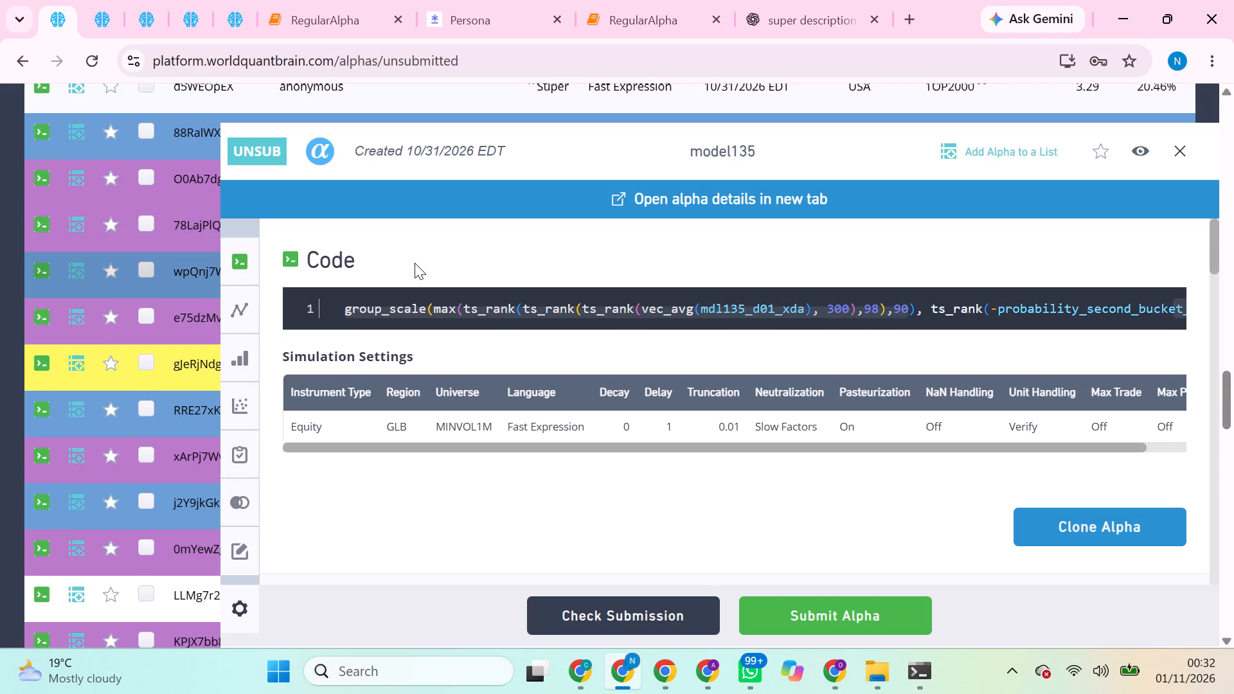
scroll(556, 496, down, 4)
scroll(556, 496, up, 1)
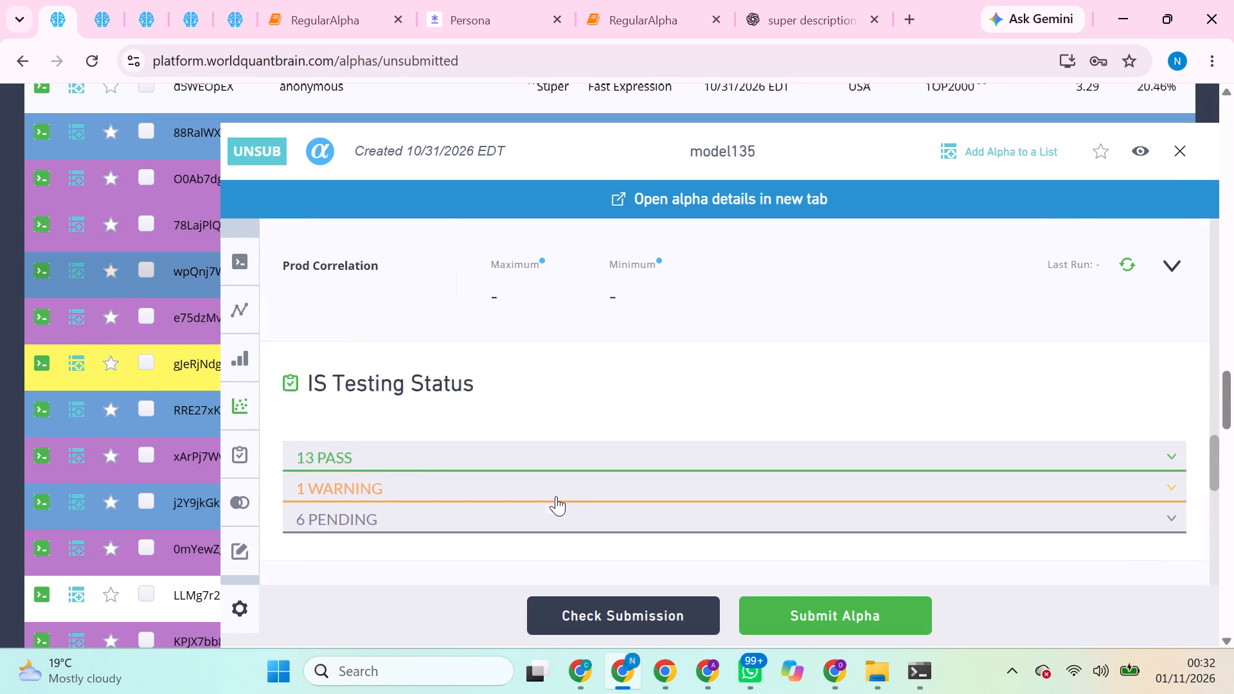
scroll(556, 496, up, 1)
click(556, 496)
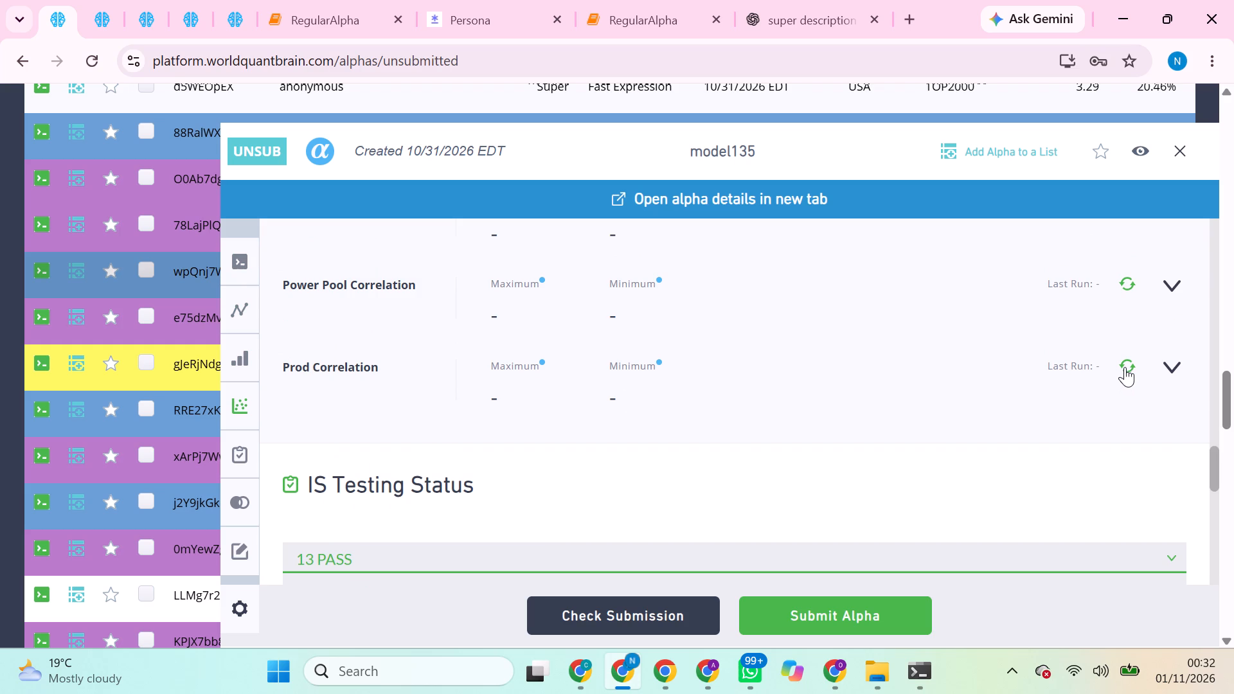
click(1125, 367)
scroll(1125, 367, up, 1)
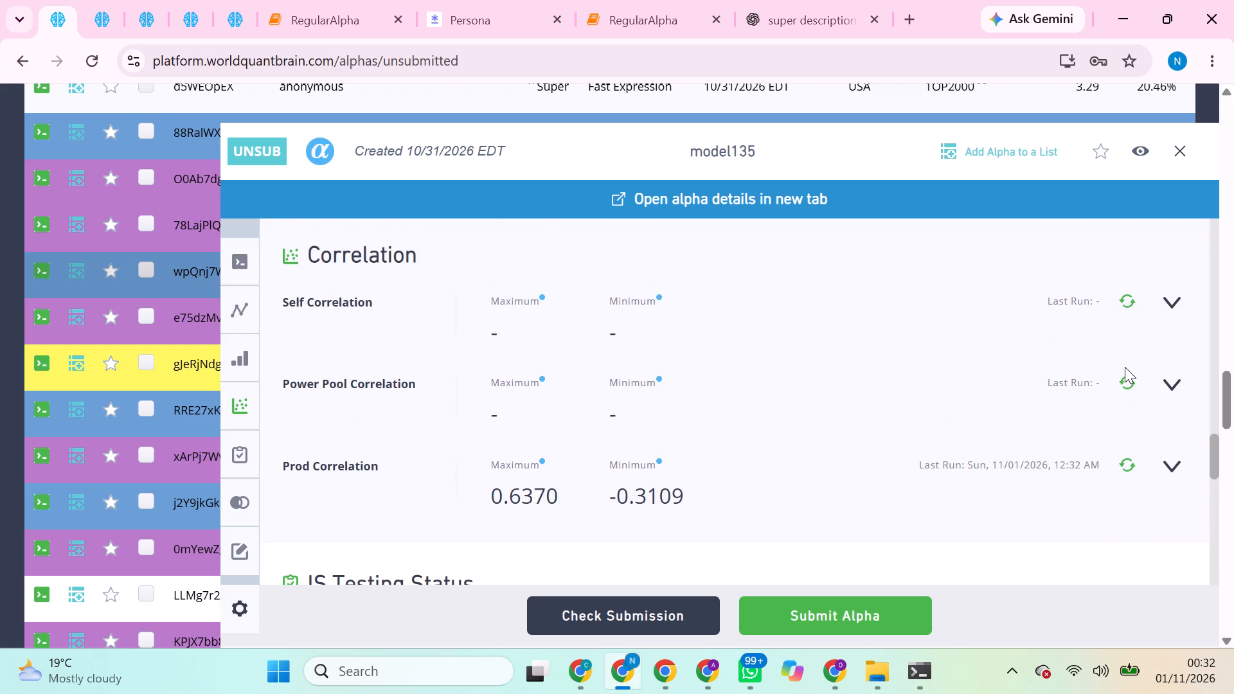
click(1127, 380)
click(1129, 306)
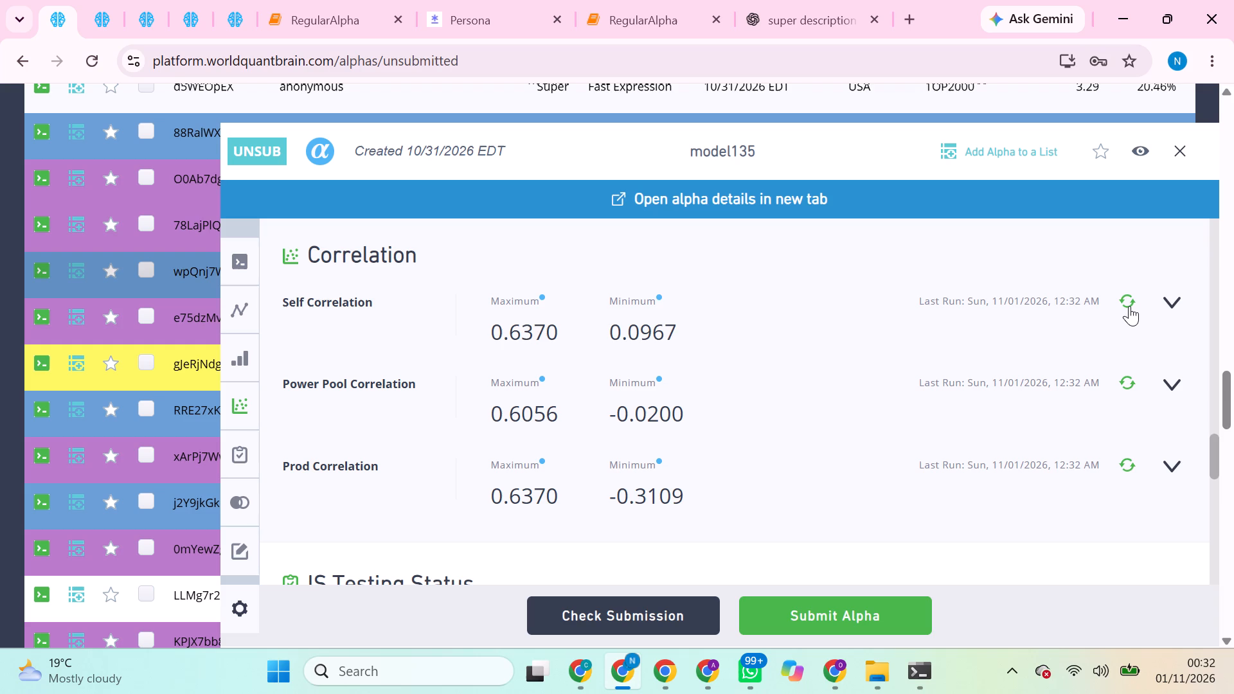
Run and expand the Performance Comparison for alpha wpQnj7Wx and review its aggregate data.
scroll(1129, 306, down, 2)
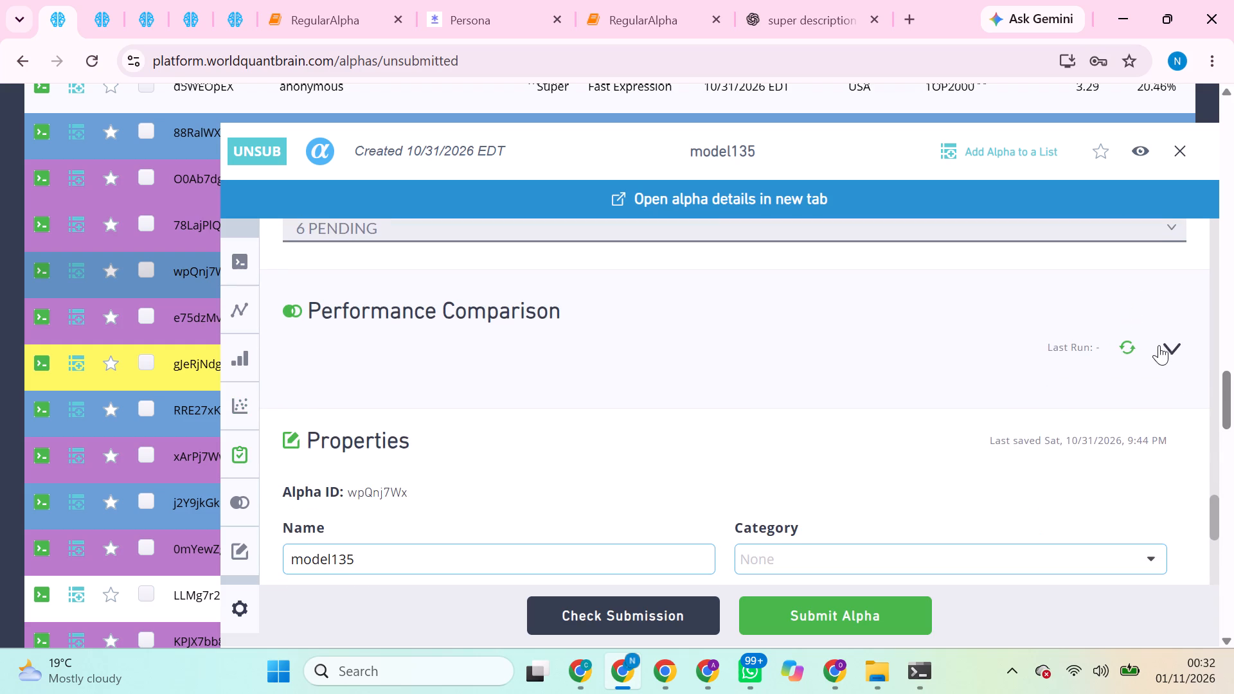
click(1176, 346)
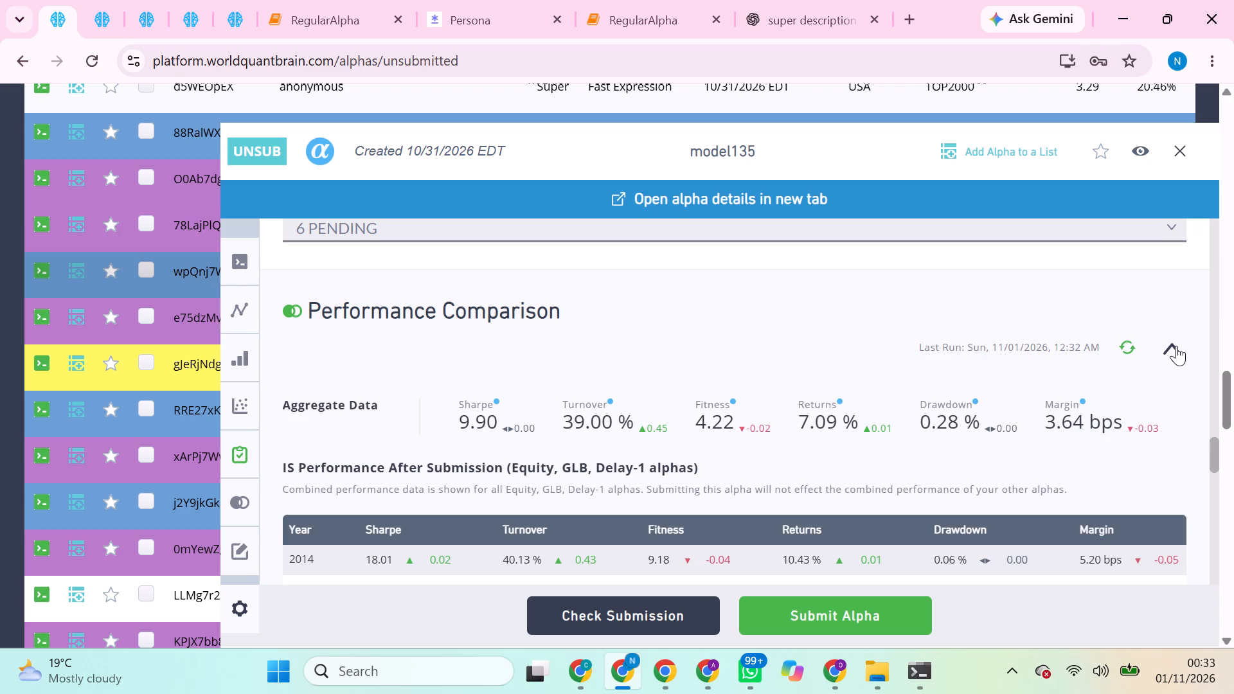
scroll(1176, 346, down, 1)
click(796, 236)
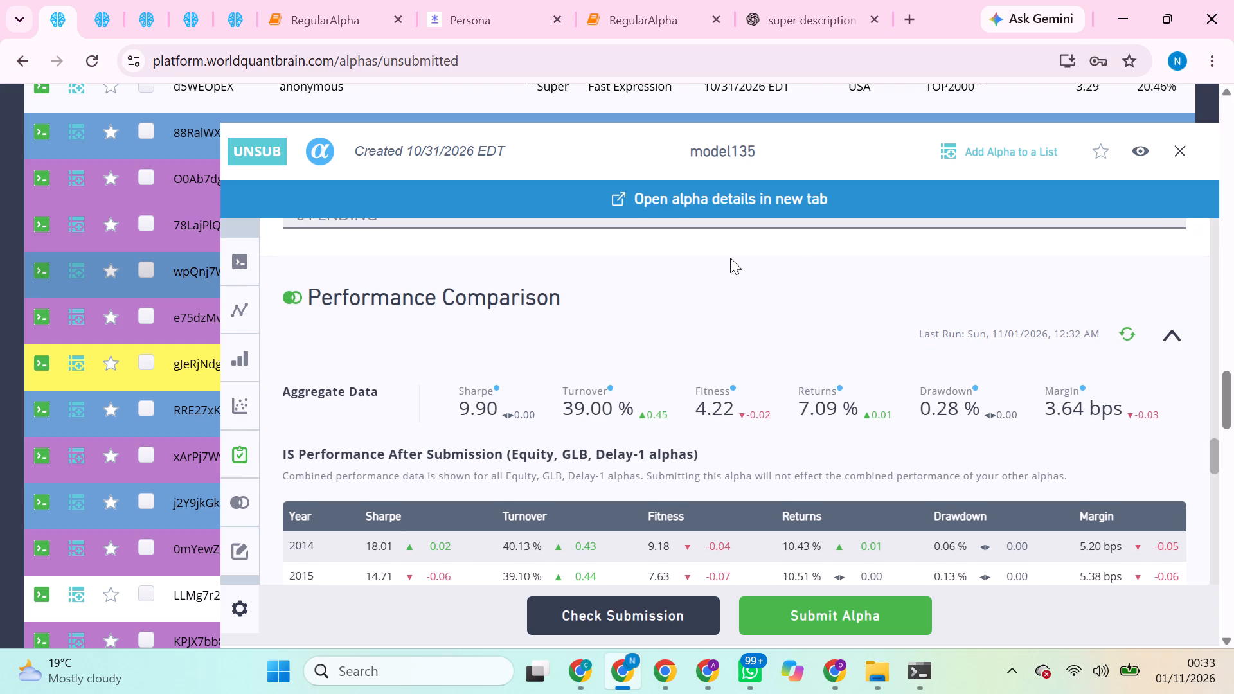
Open the model135 alpha j2Y9jkGk and run its Prod, Self and Power Pool Correlation checks.
scroll(179, 484, down, 1)
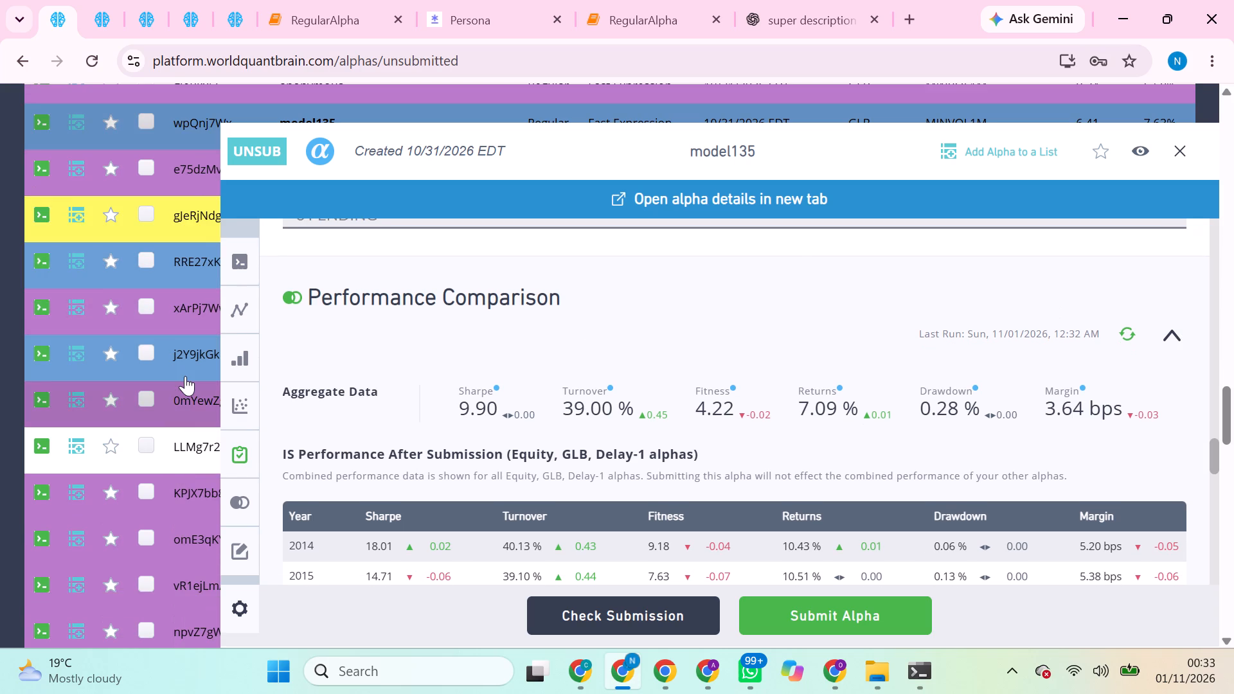
click(188, 369)
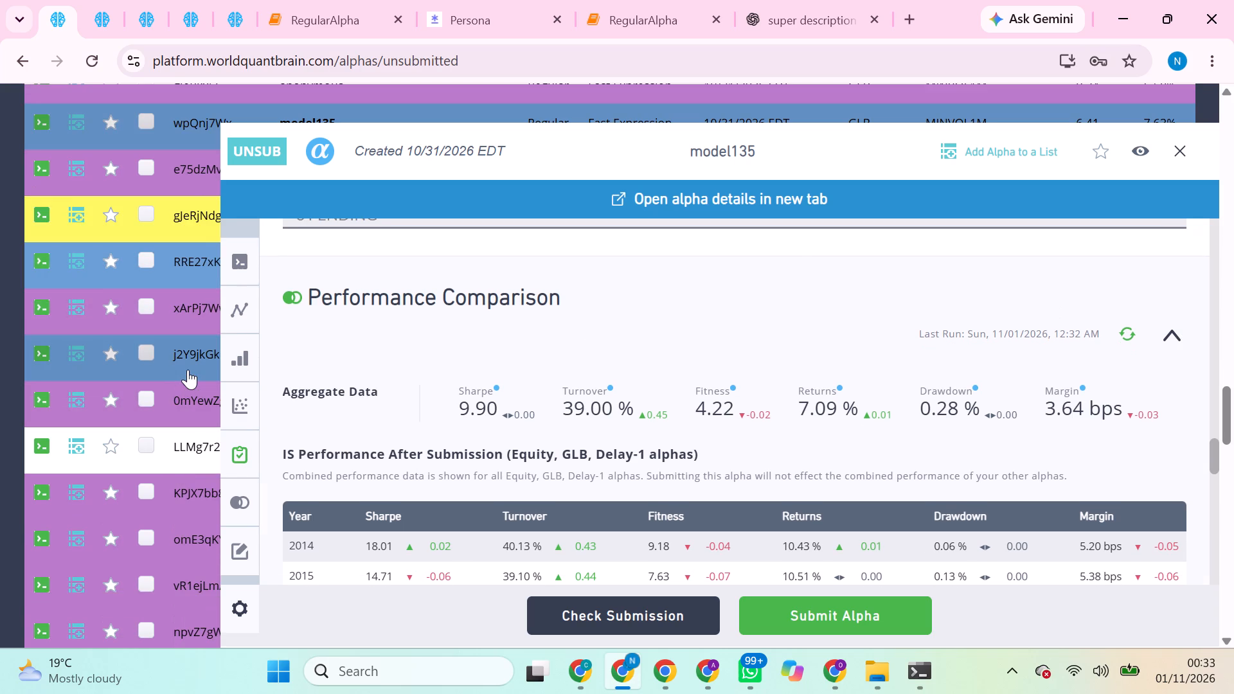
scroll(645, 488, up, 3)
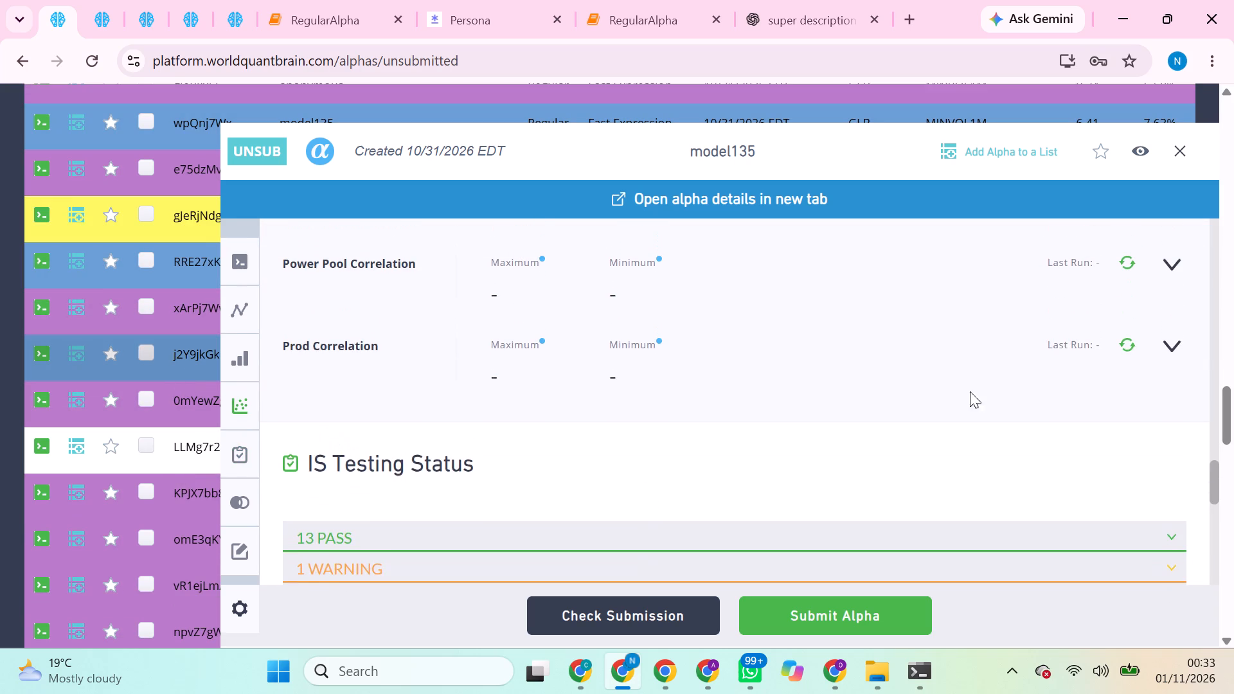
click(1127, 345)
scroll(1127, 345, up, 1)
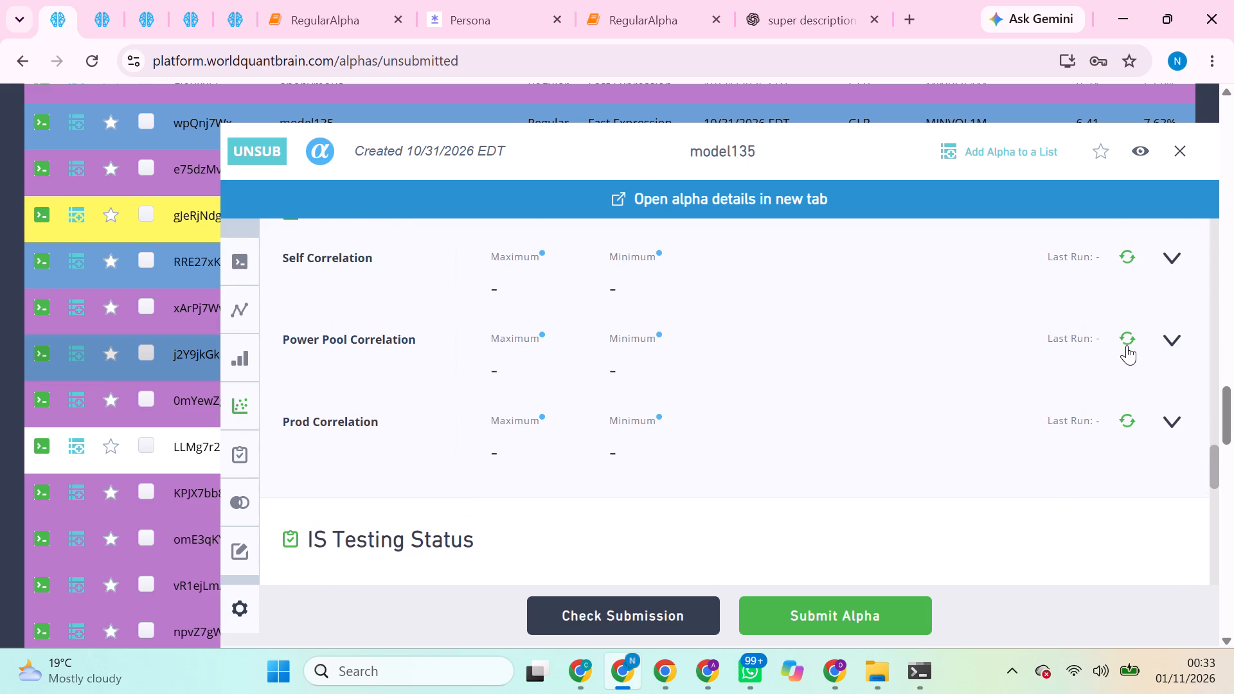
double_click(1127, 345)
scroll(1127, 345, up, 1)
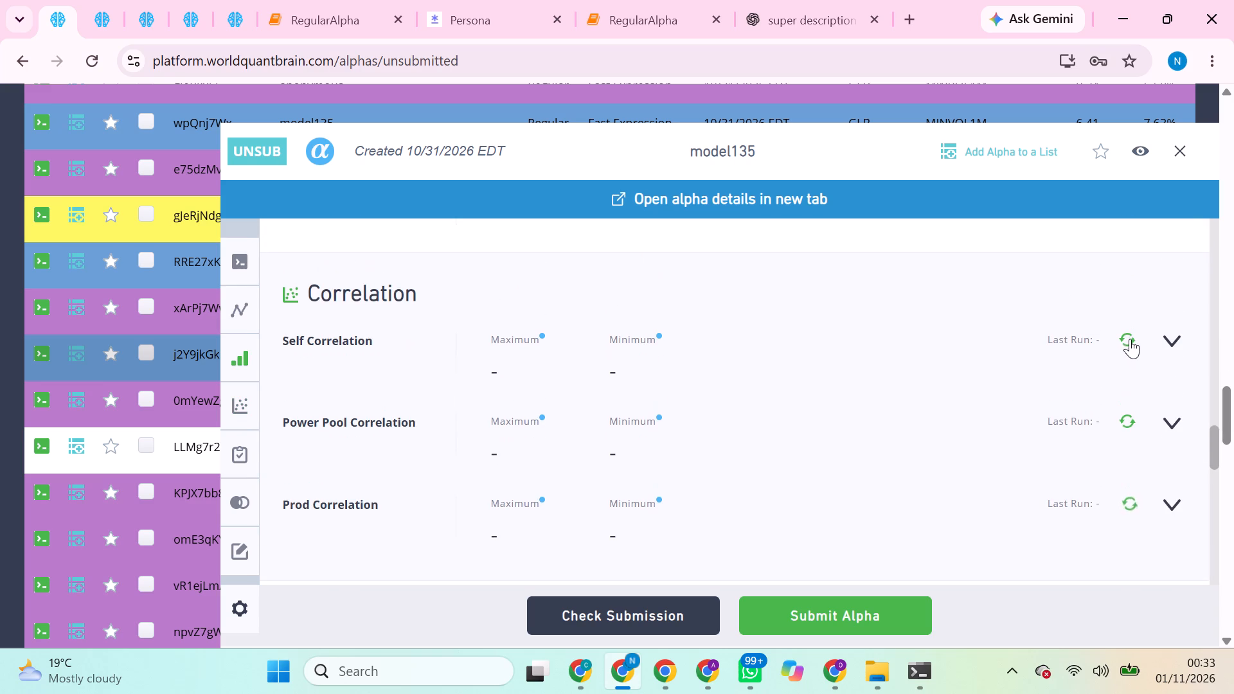
click(1130, 338)
click(1129, 416)
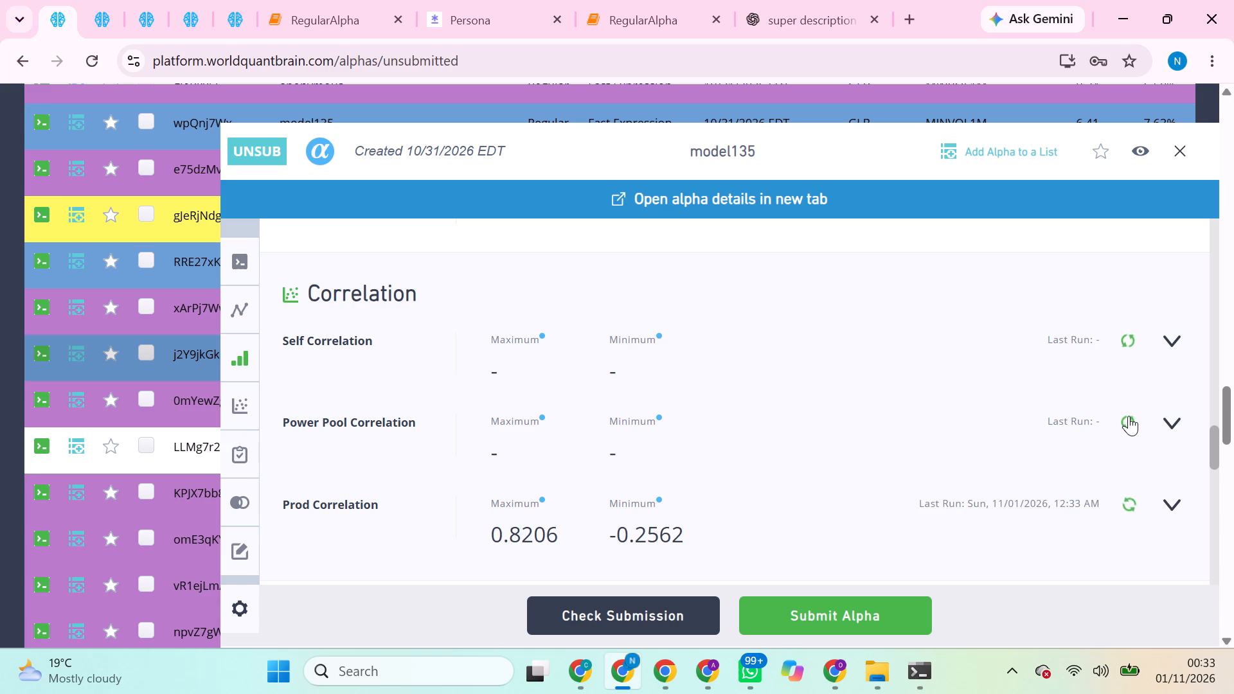
click(1060, 418)
Open the model135 alpha RRE27xK1 and run its Prod Correlation check.
click(182, 272)
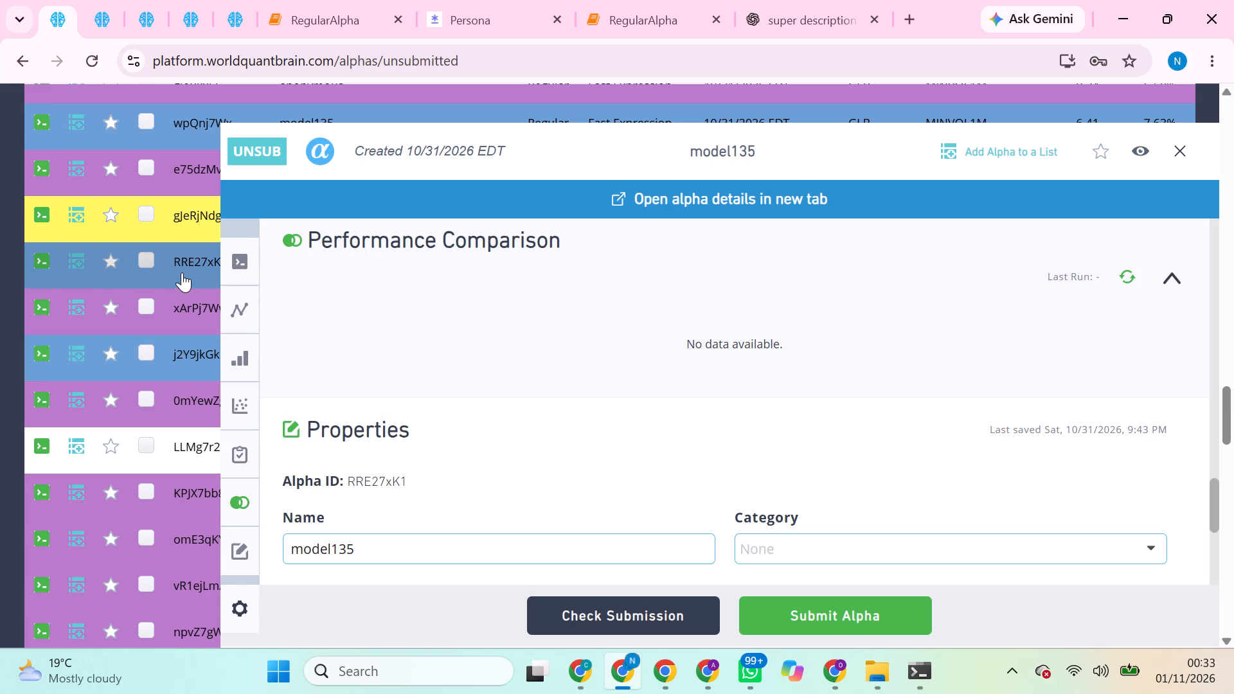
click(182, 272)
scroll(182, 272, up, 1)
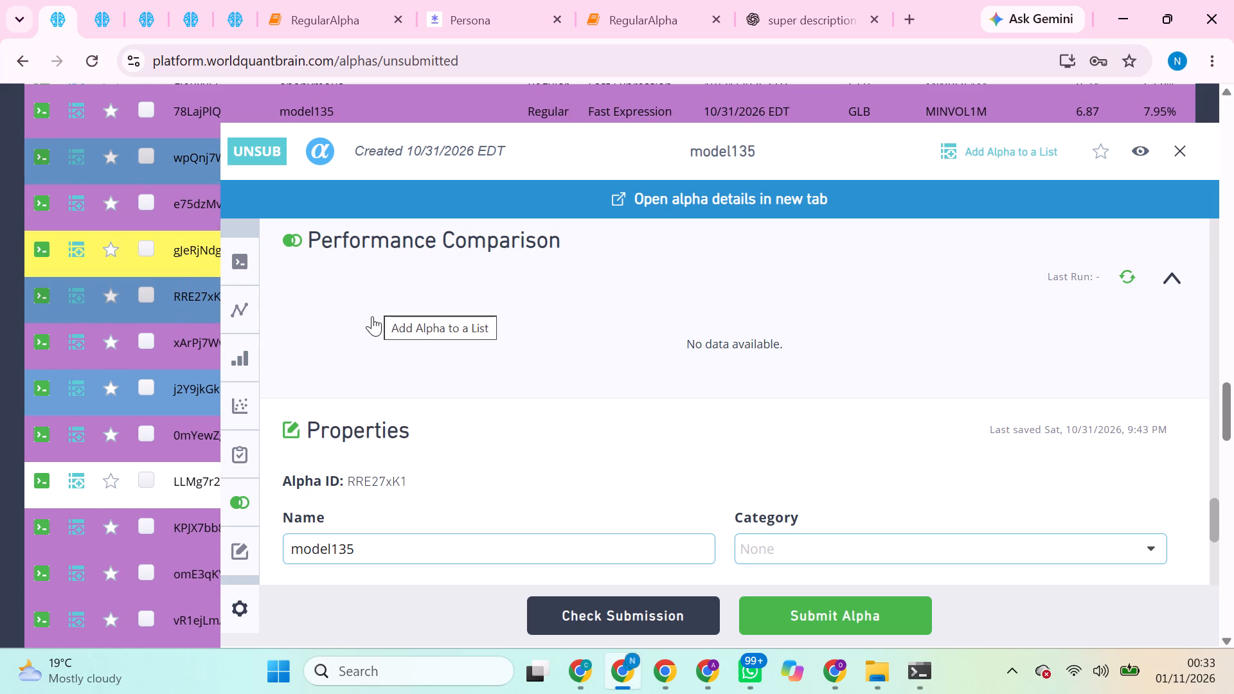
scroll(372, 316, up, 4)
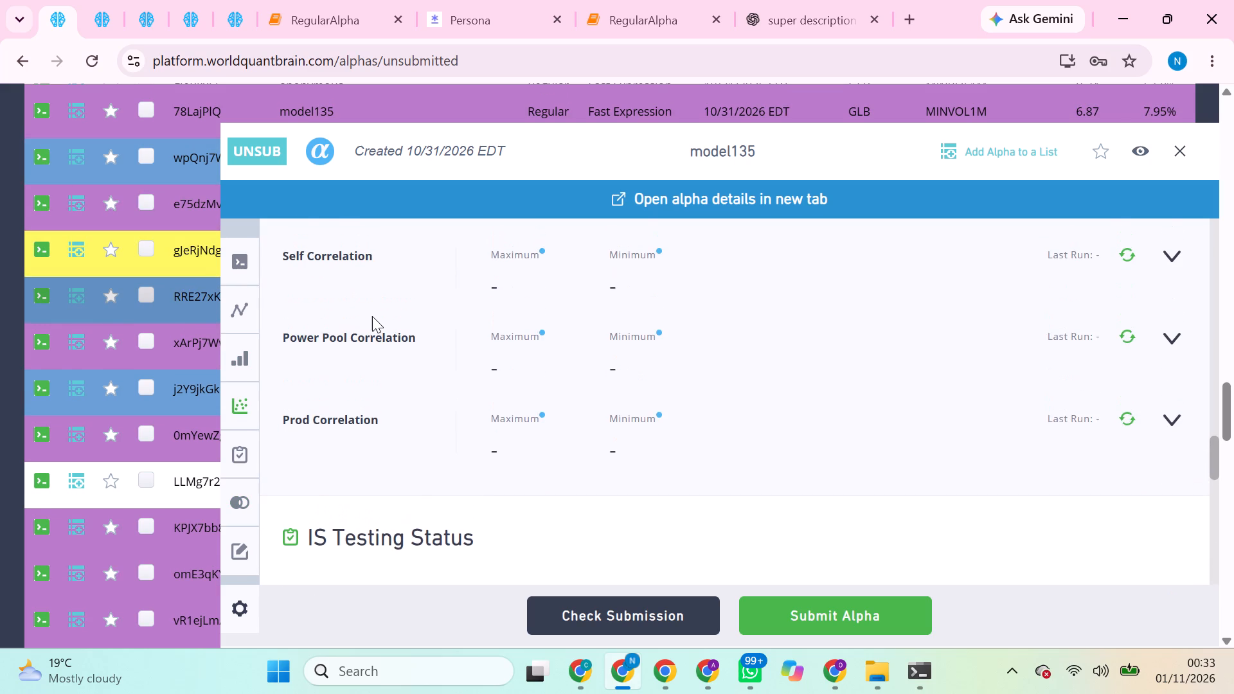
click(1129, 425)
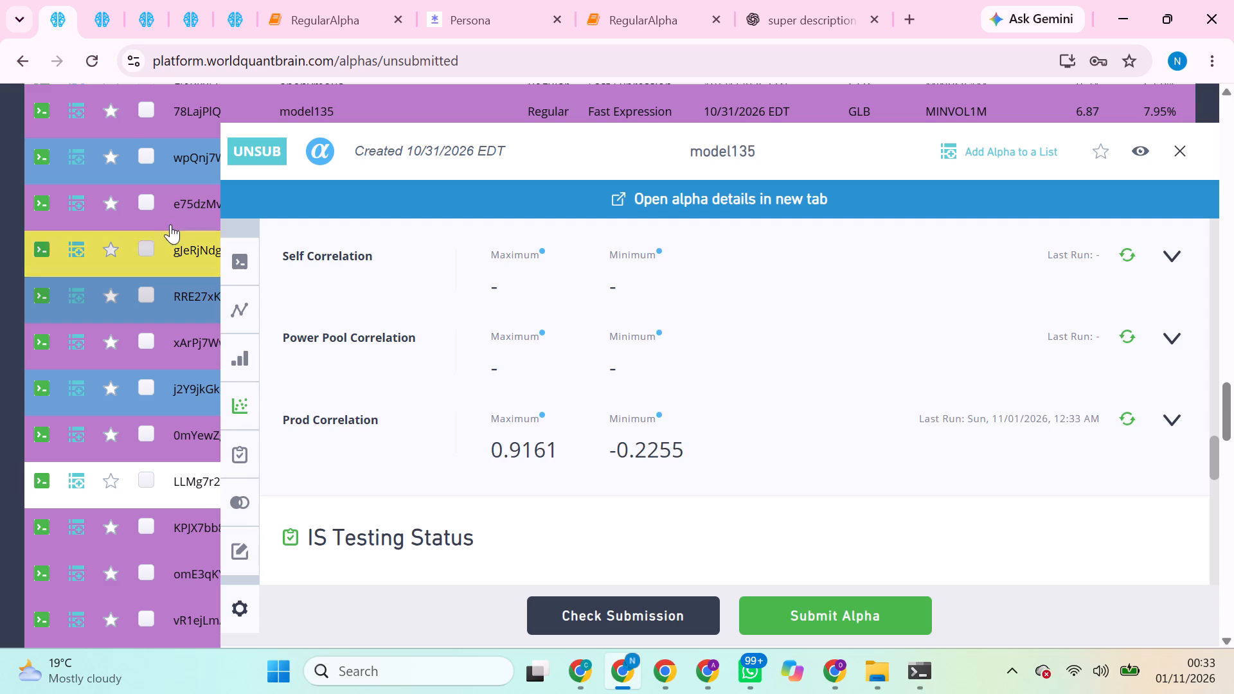
Reopen alpha wpQnj7Wx to review its correlation values again.
click(186, 182)
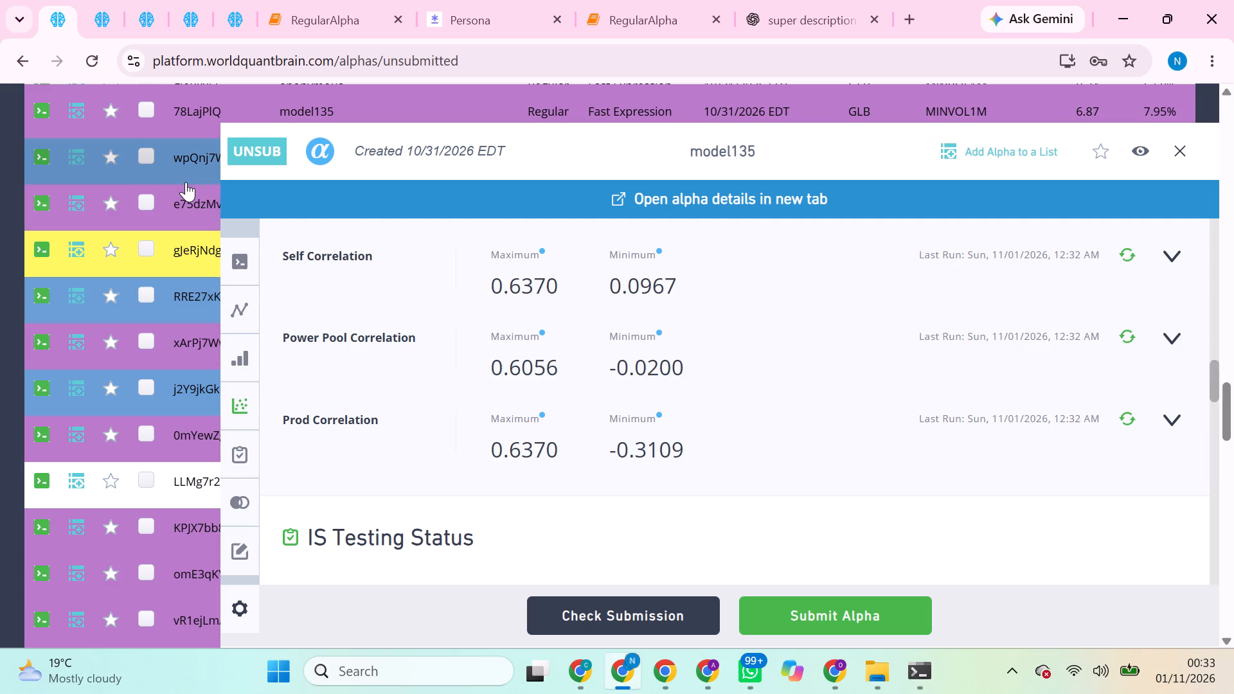
Open the blue-highlighted model135 alpha whose ID starts with 88RalWX and run its Prod Correlation check.
scroll(175, 238, up, 2)
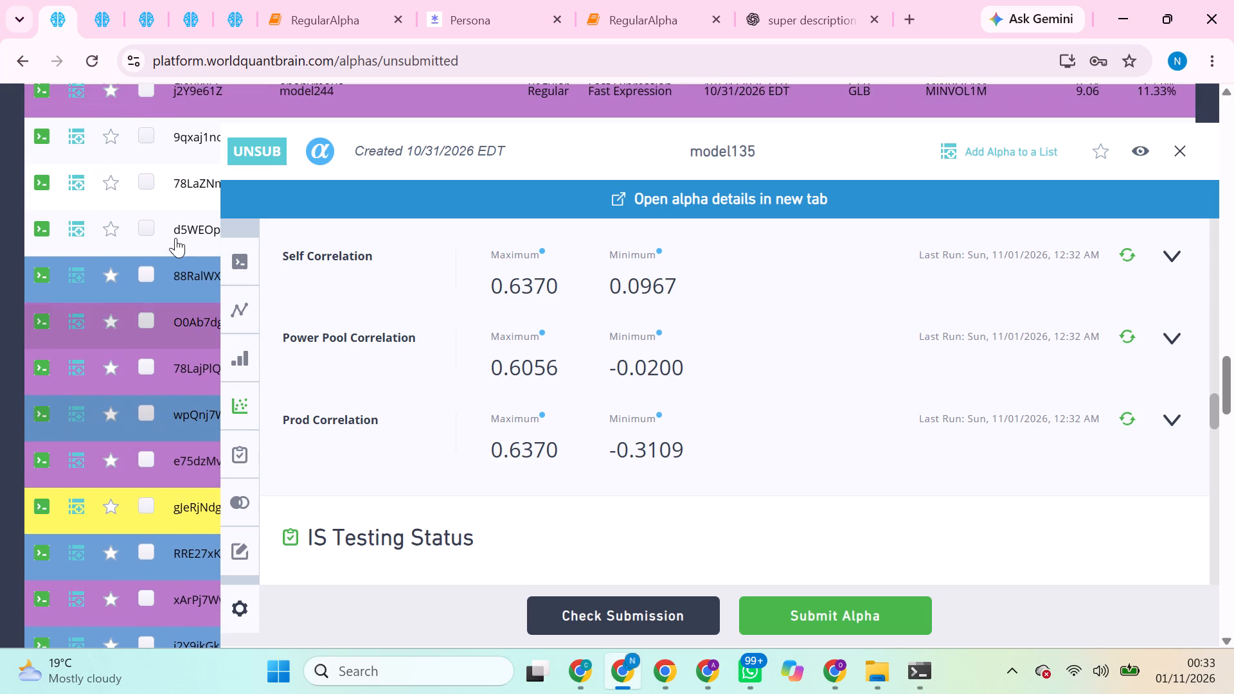
click(186, 269)
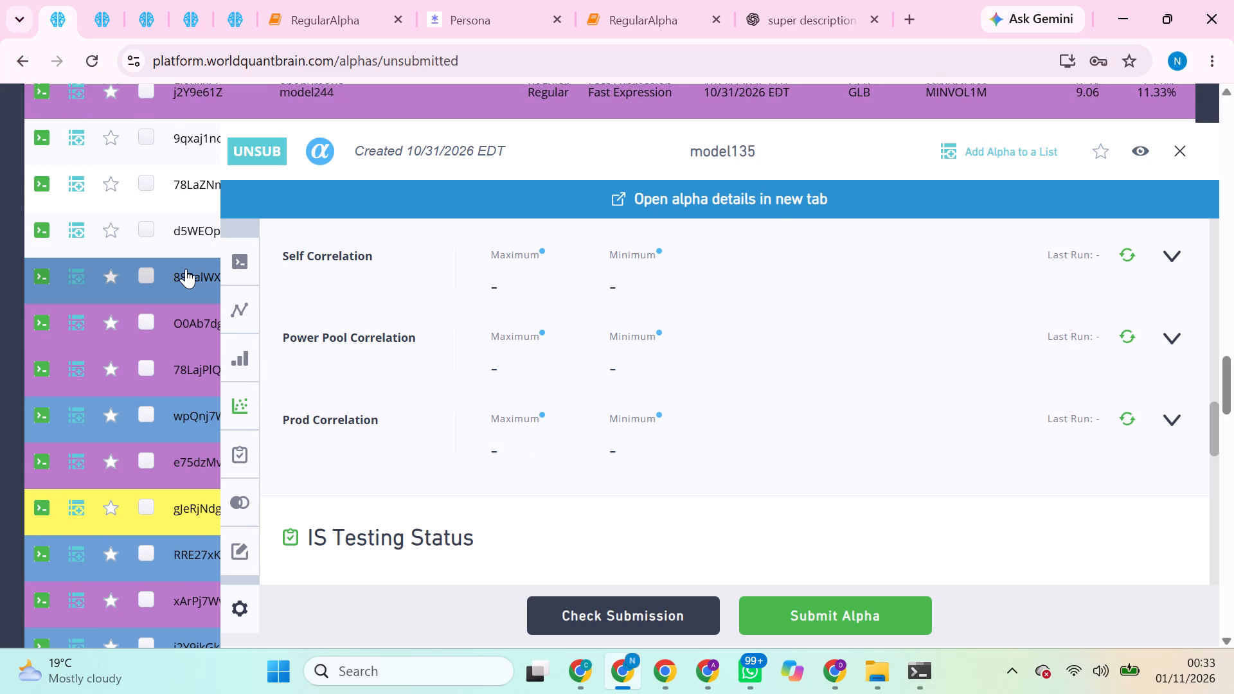
click(186, 269)
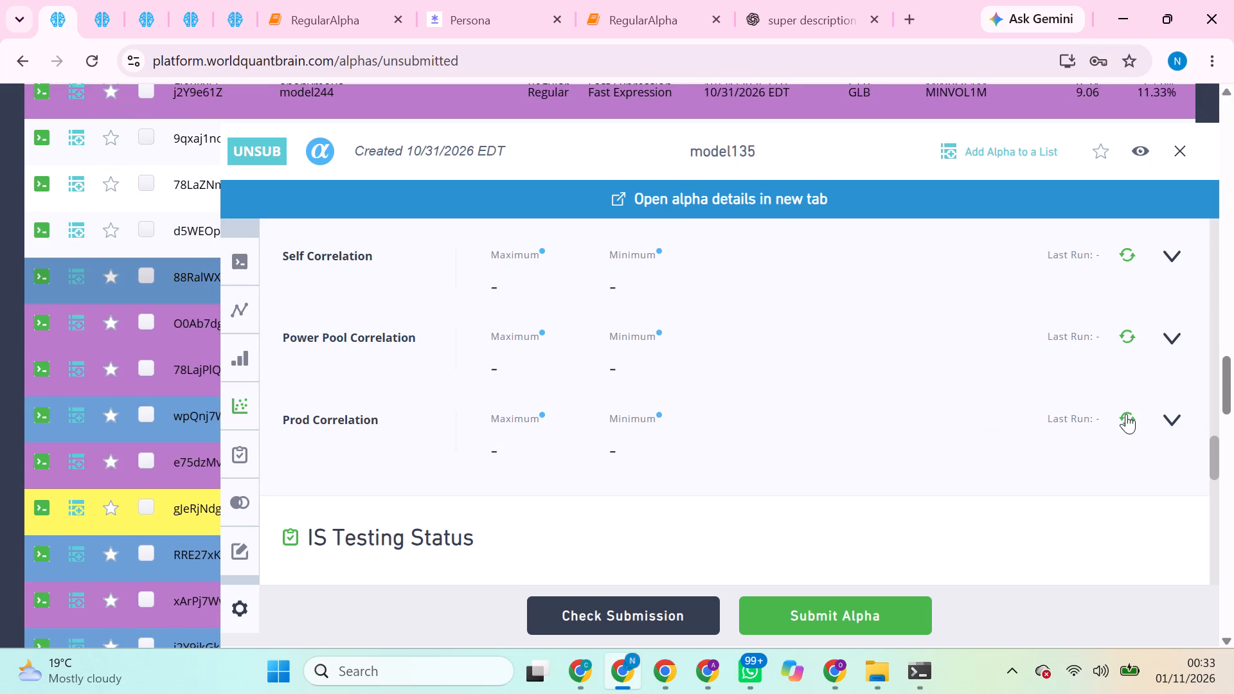
click(1126, 414)
scroll(1126, 414, down, 1)
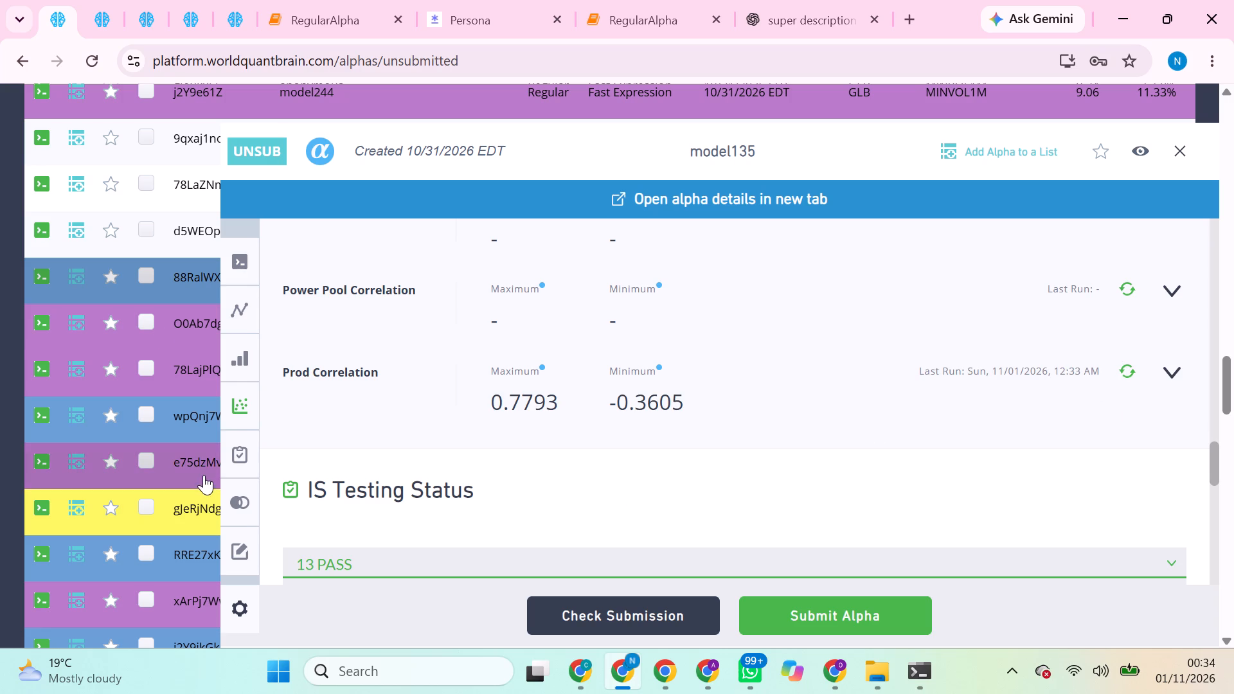
Reopen alphas wpQnj7Wx and RRE27xK1 to compare their Prod Correlation values.
click(183, 413)
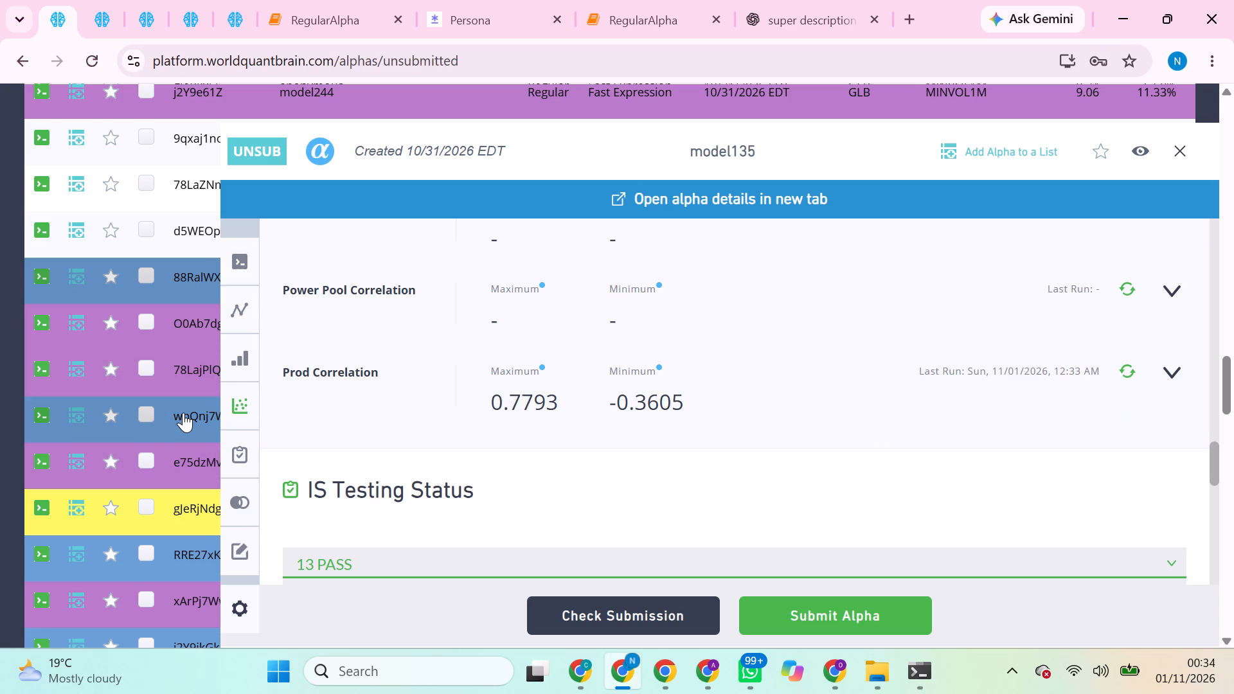
click(183, 413)
click(172, 551)
click(172, 551)
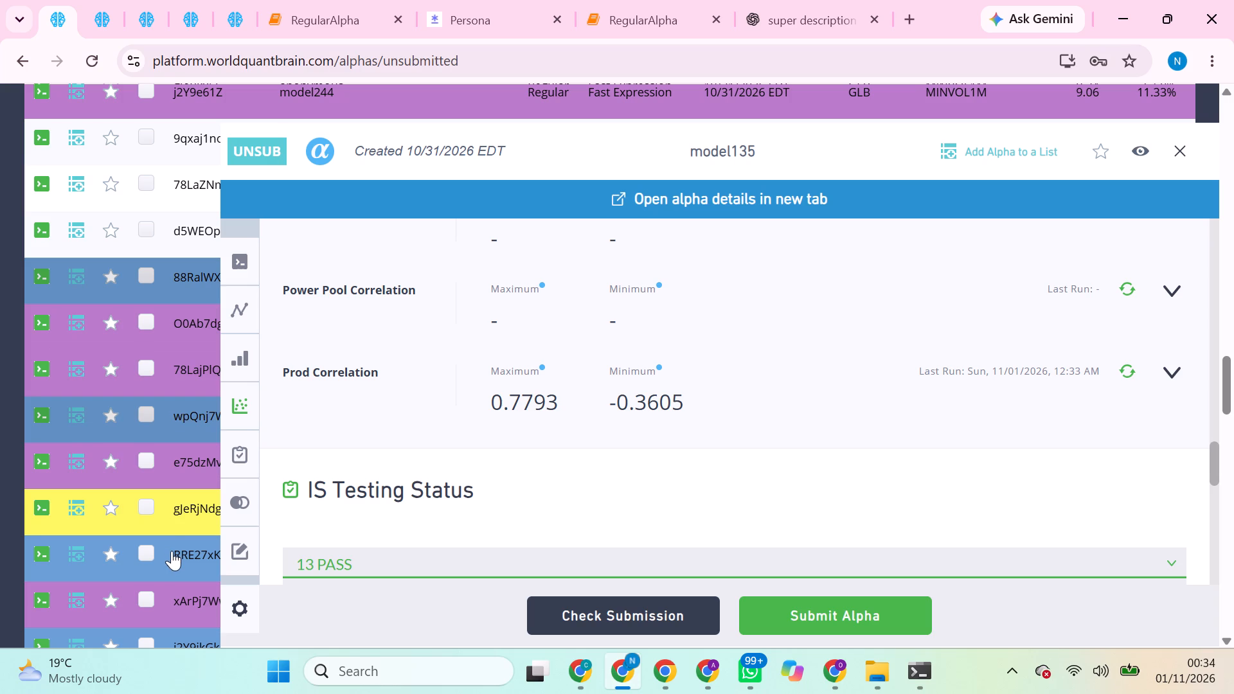
click(172, 551)
triple_click(172, 551)
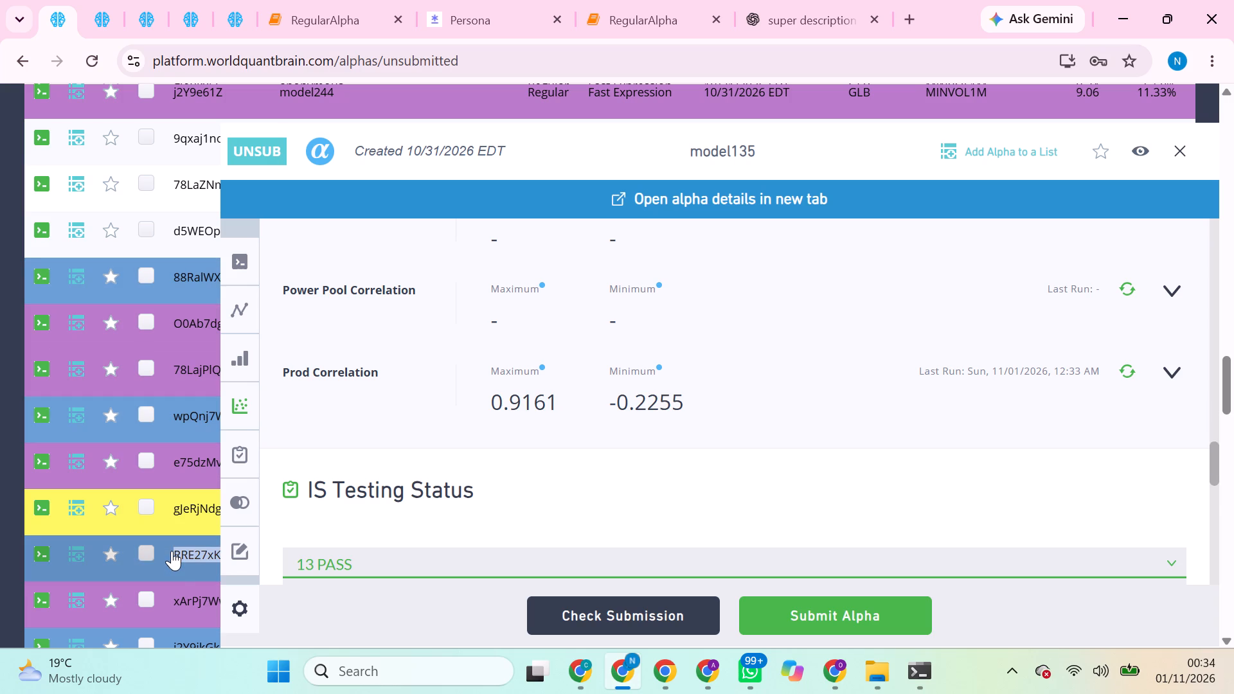
click(162, 560)
Open the blue-highlighted model135 alphas j2Y9jkGk and RRE27xK1 in turn to compare their correlation values.
click(131, 569)
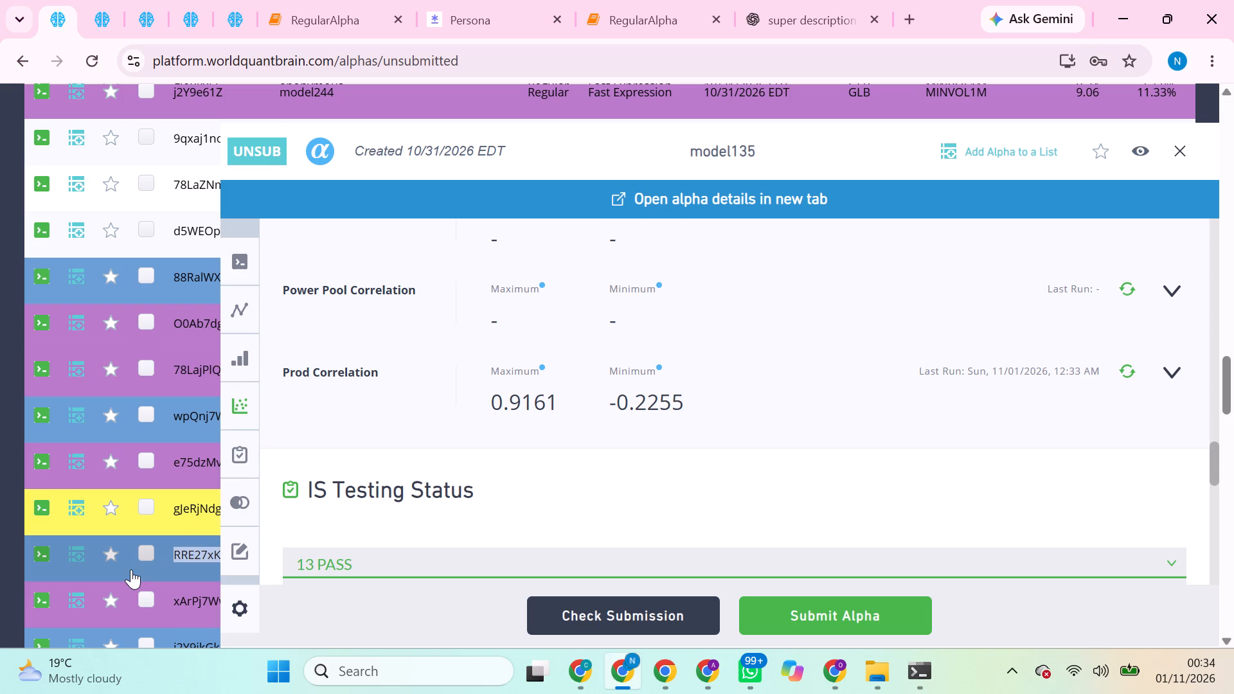
click(131, 567)
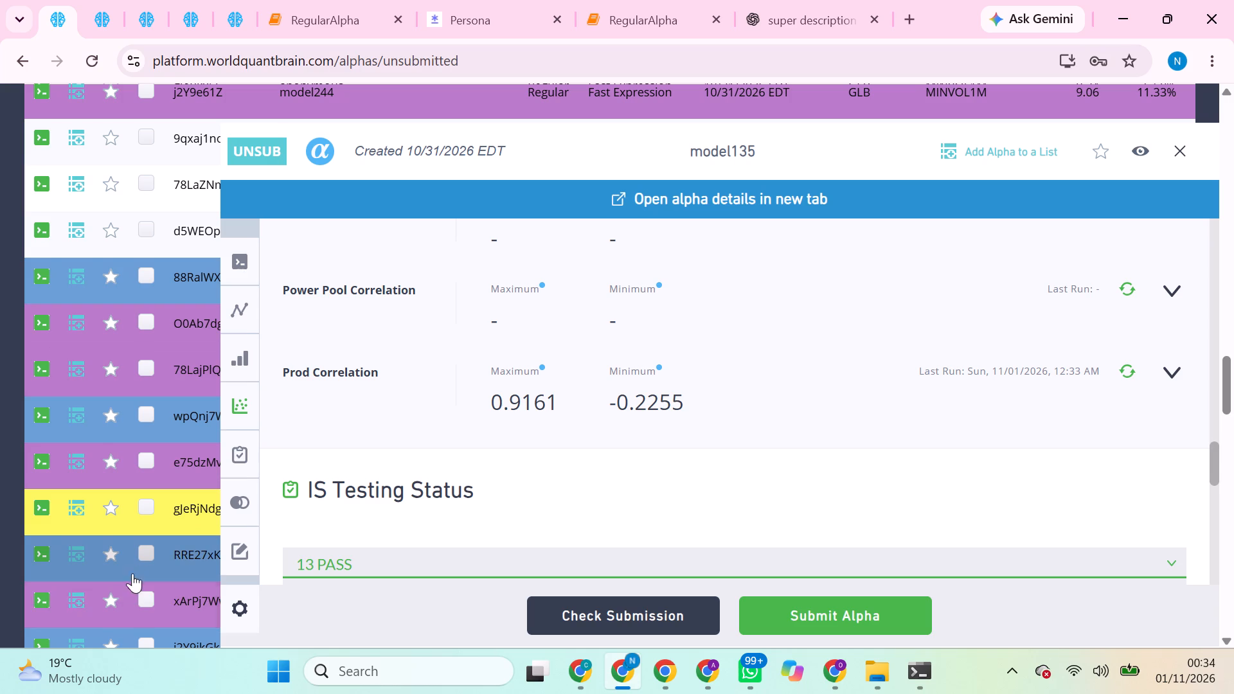
scroll(166, 580, down, 1)
click(192, 566)
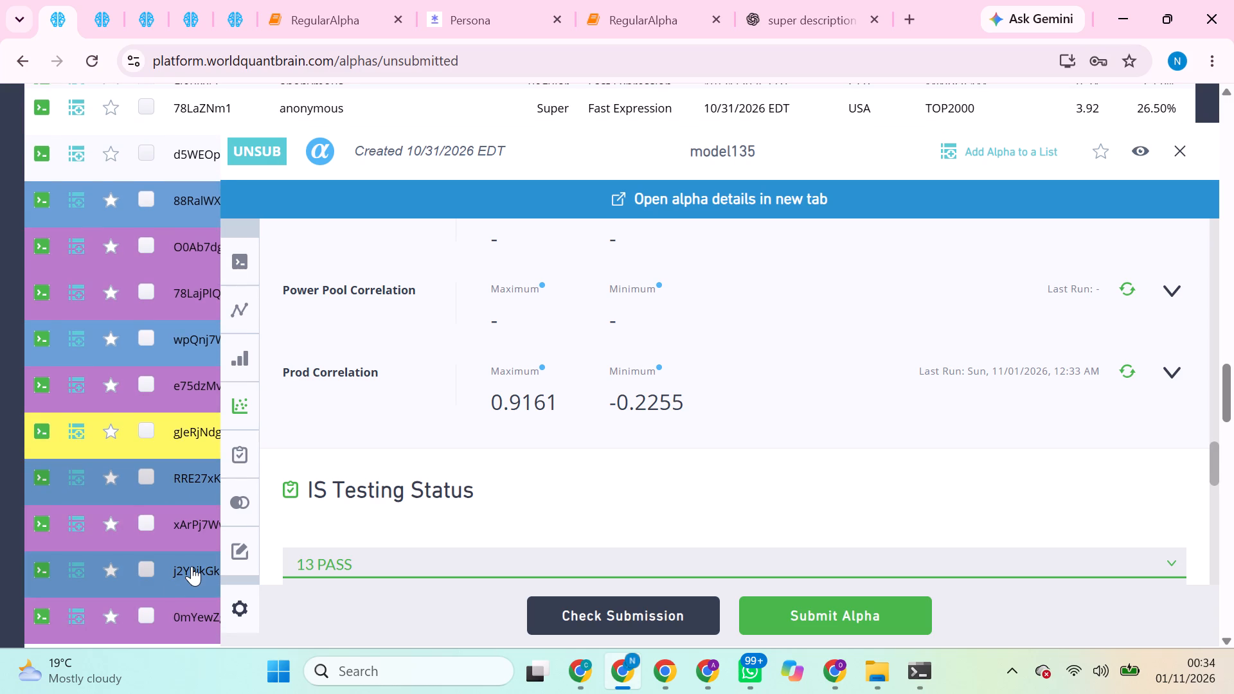
click(192, 566)
triple_click(192, 566)
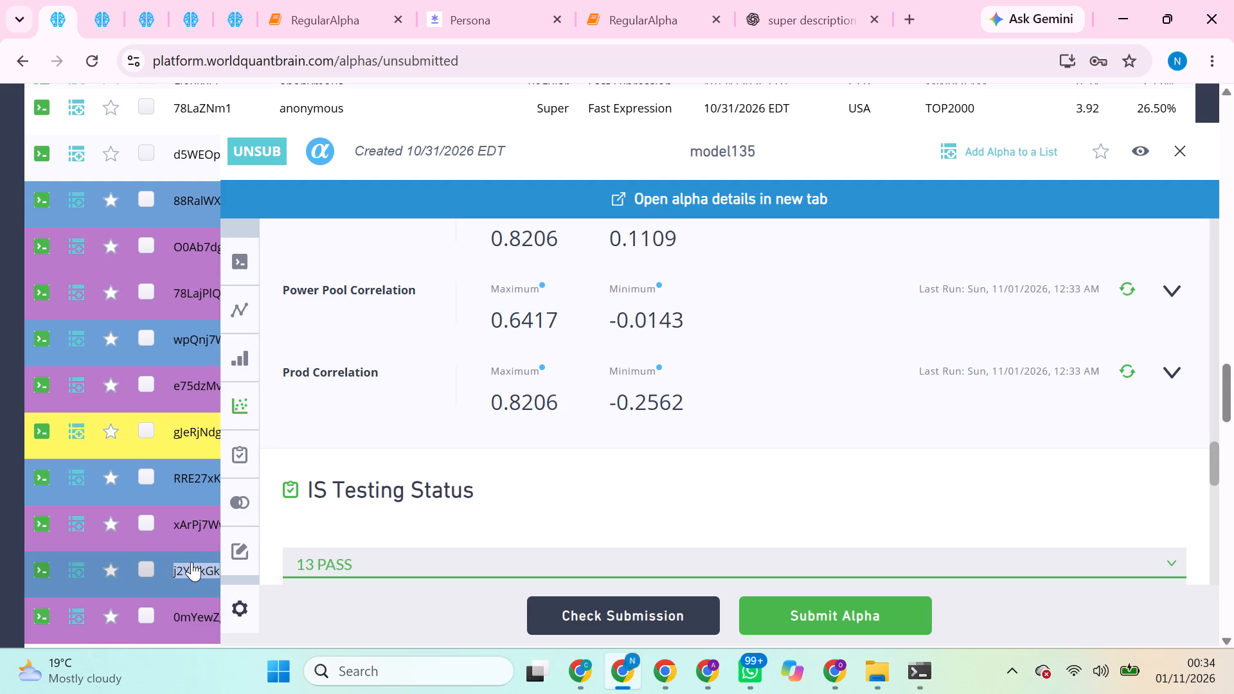
click(210, 486)
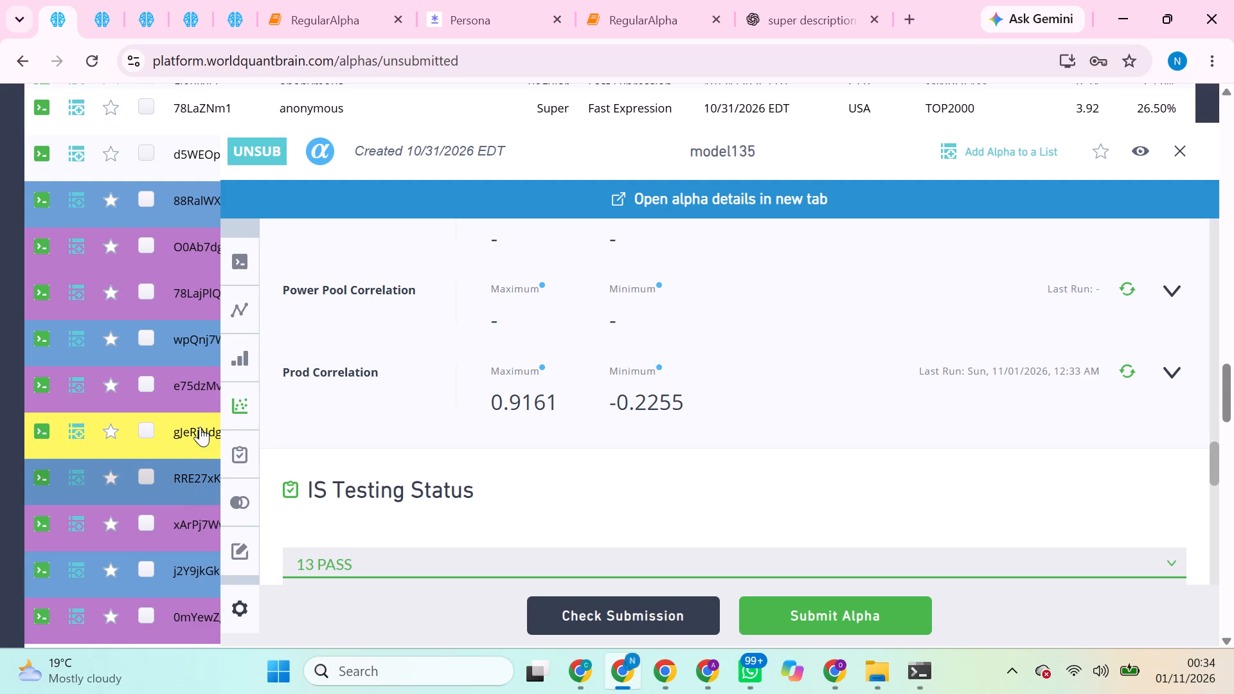
Open alpha wpQnj7Wx and copy its entire code expression.
click(193, 334)
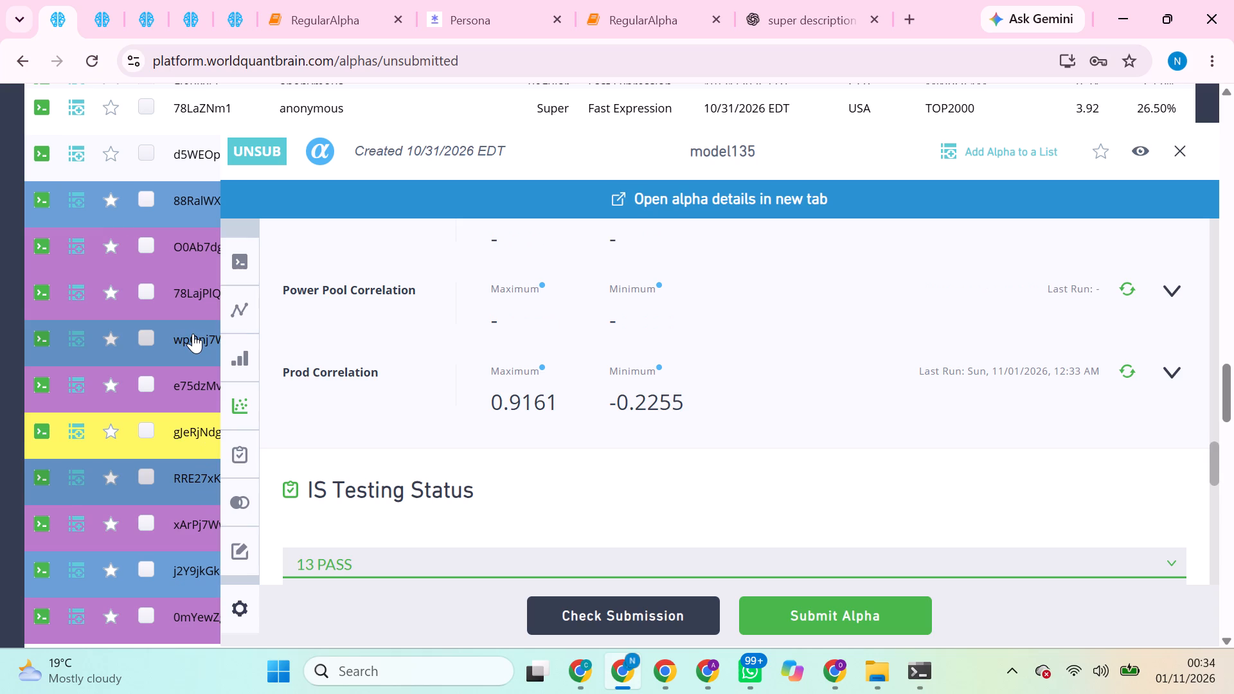
scroll(636, 337, up, 3)
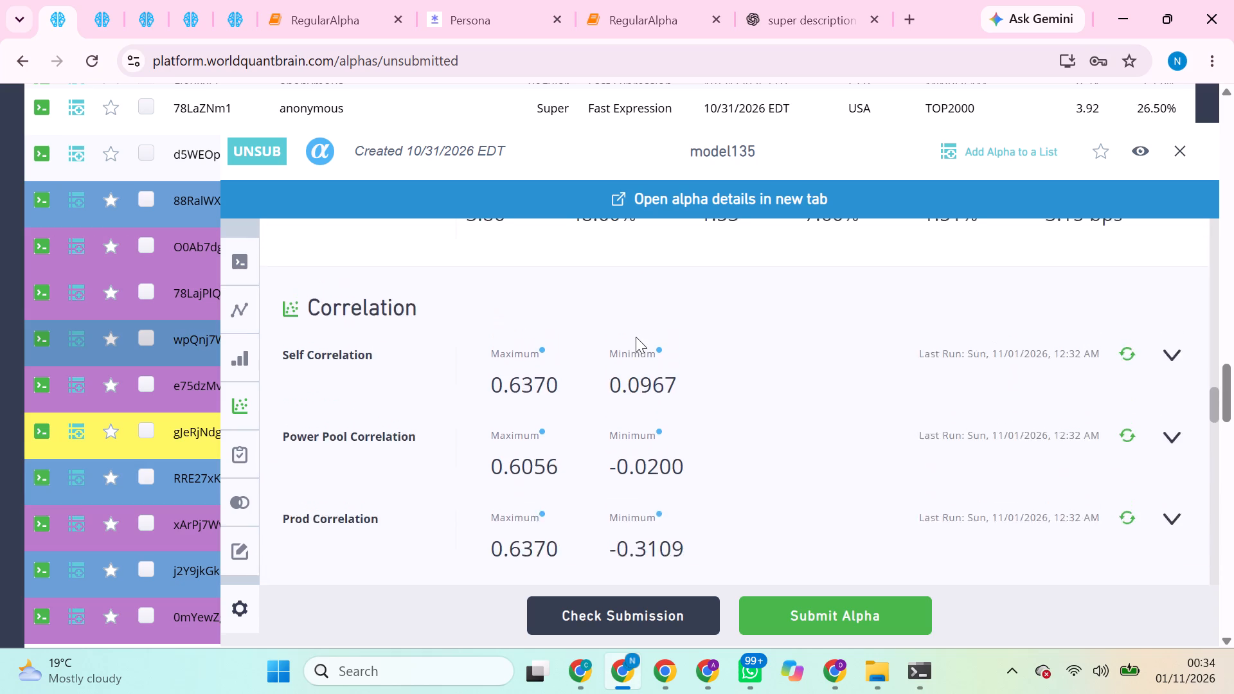
scroll(636, 337, up, 5)
drag(614, 312, 567, 304)
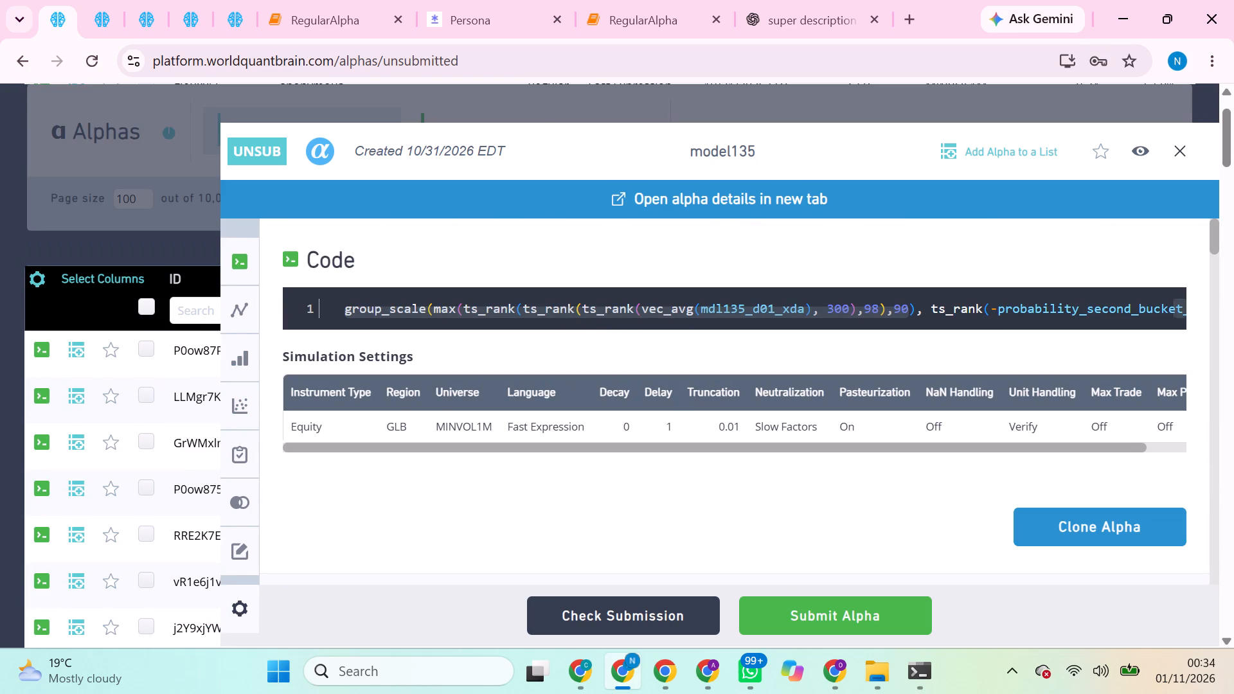
triple_click(551, 299)
click(551, 299)
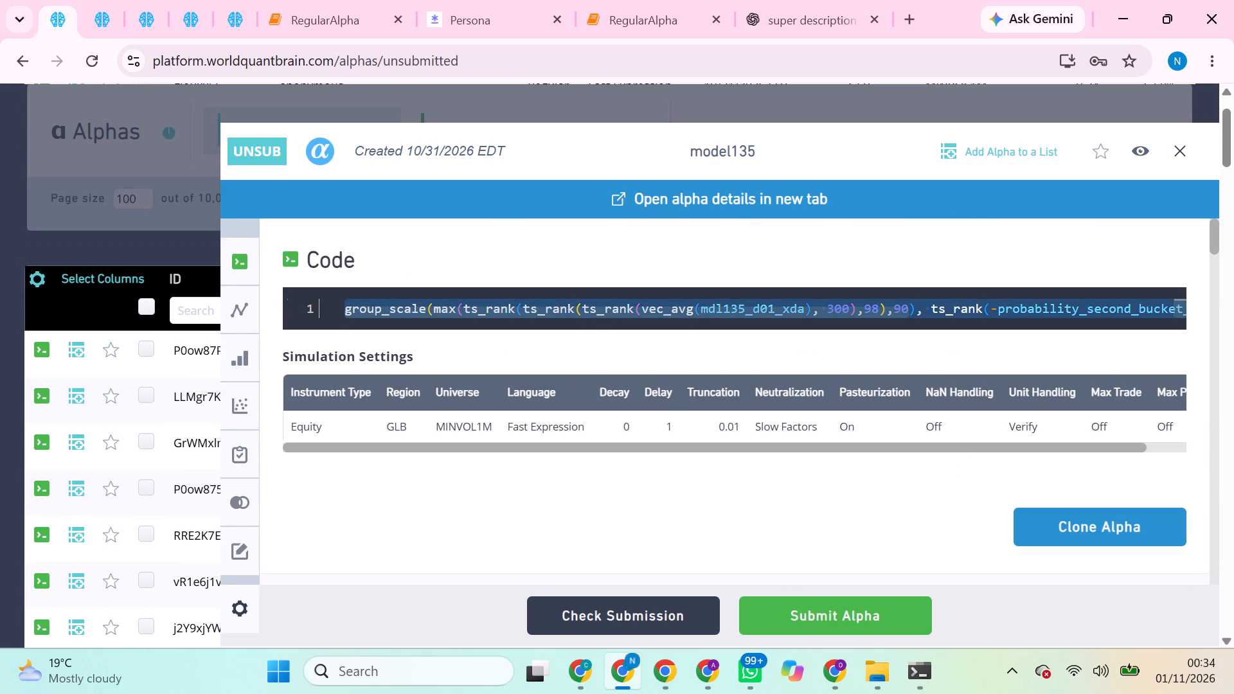
key(ctrl+c)
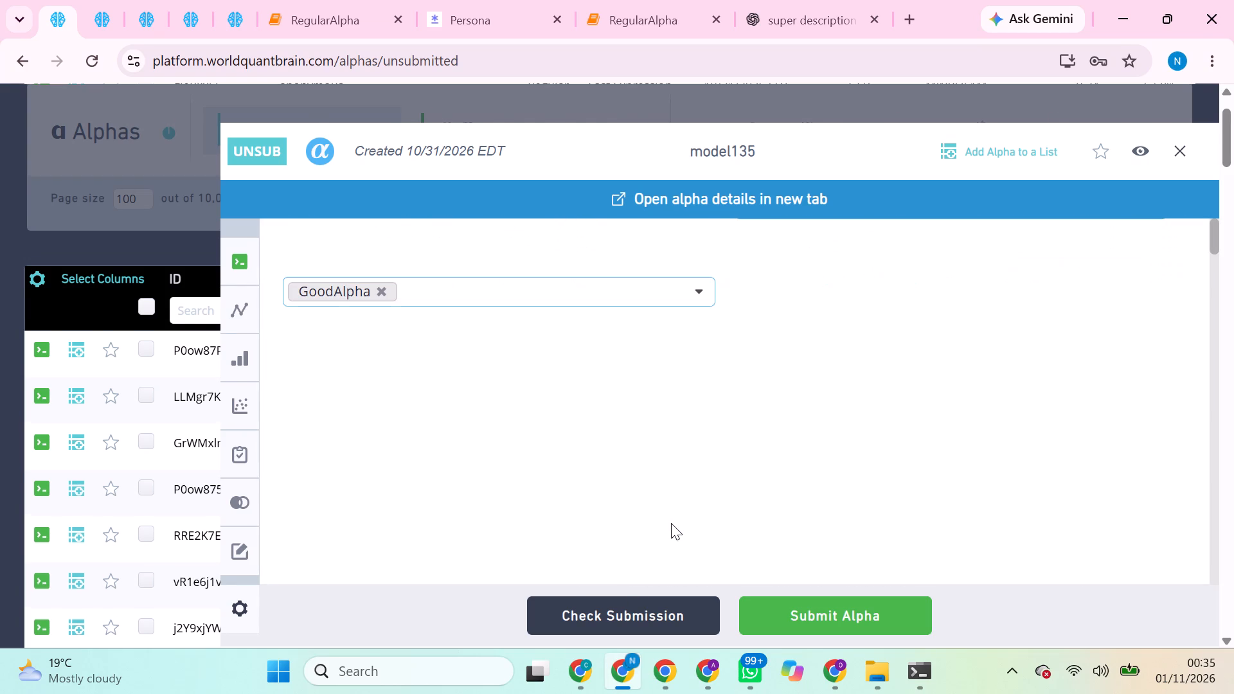
scroll(671, 523, down, 2)
scroll(634, 470, up, 3)
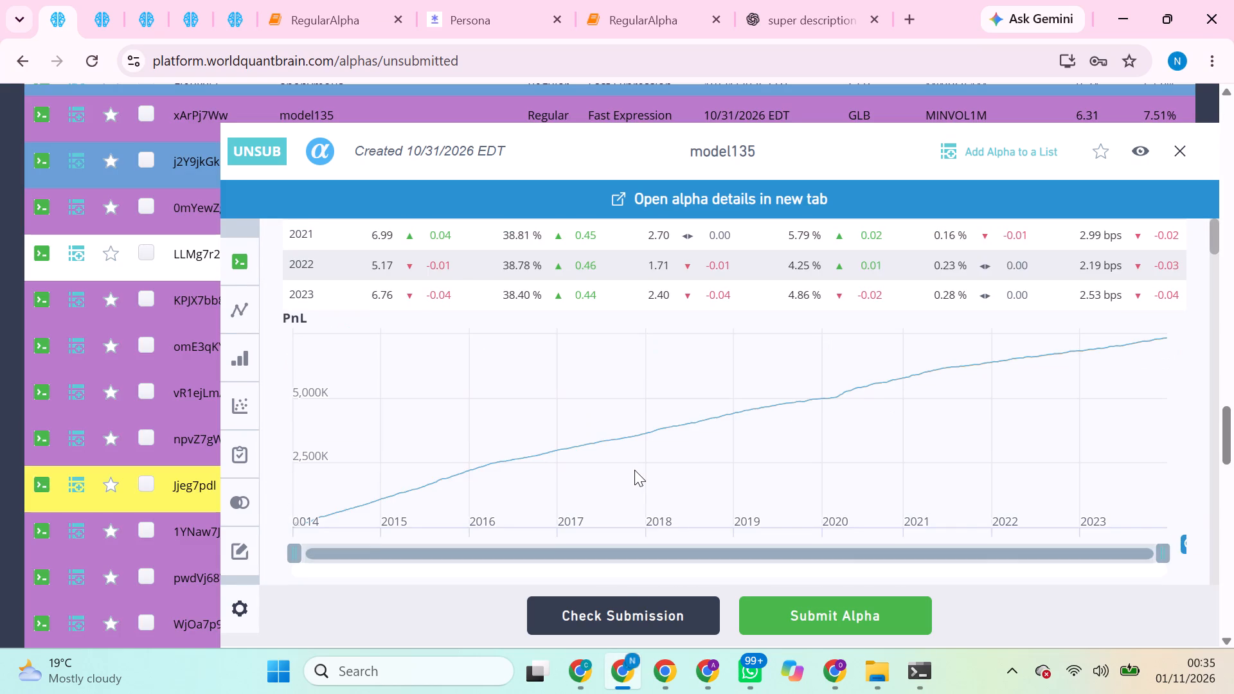
scroll(634, 470, down, 4)
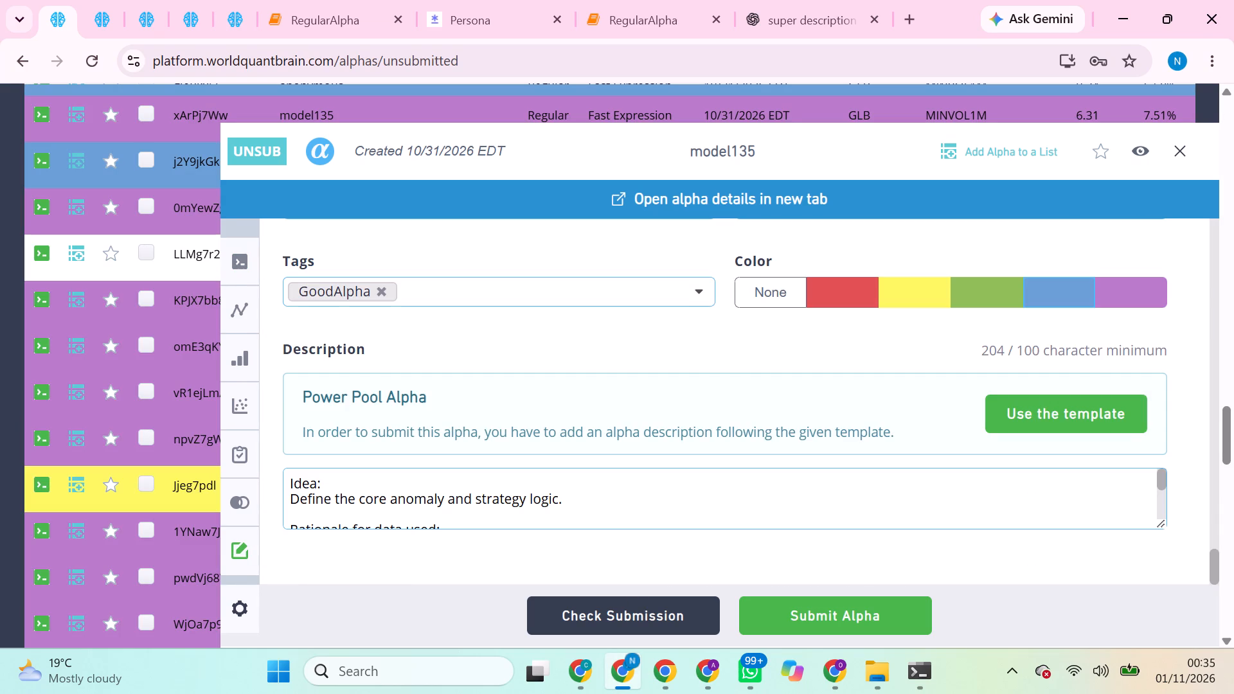
drag(289, 484, 733, 531)
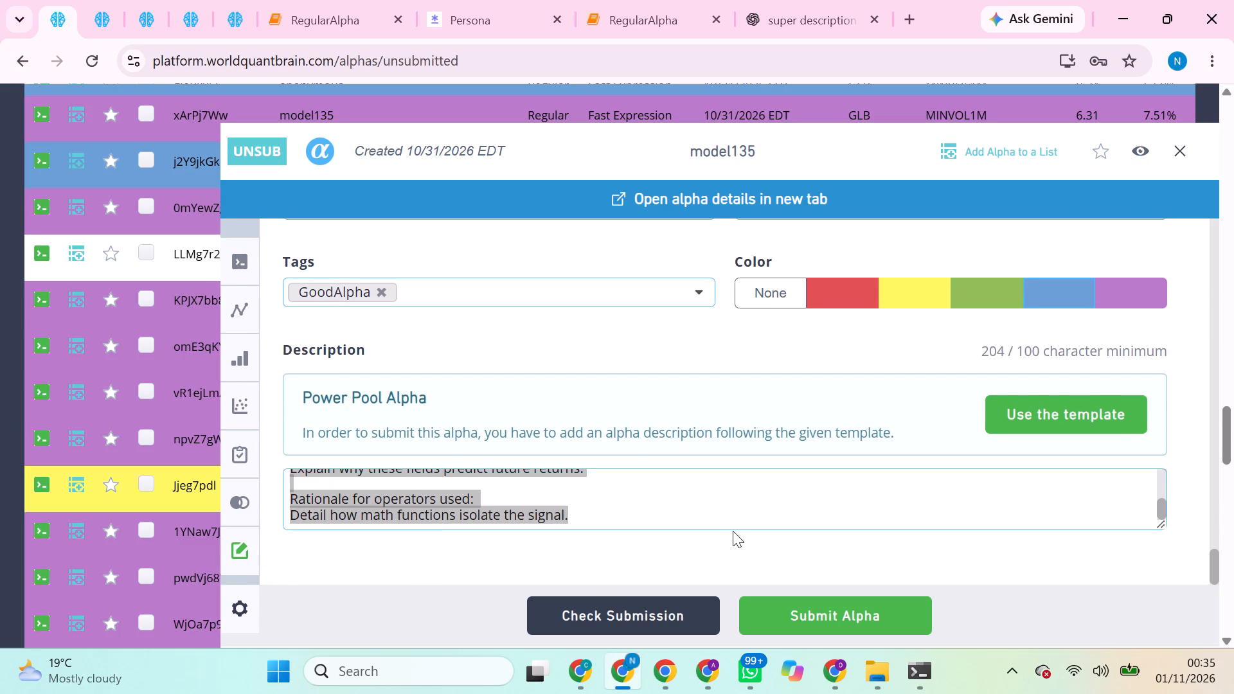
drag(733, 531, 769, 551)
key(ctrl+v)
click(850, 623)
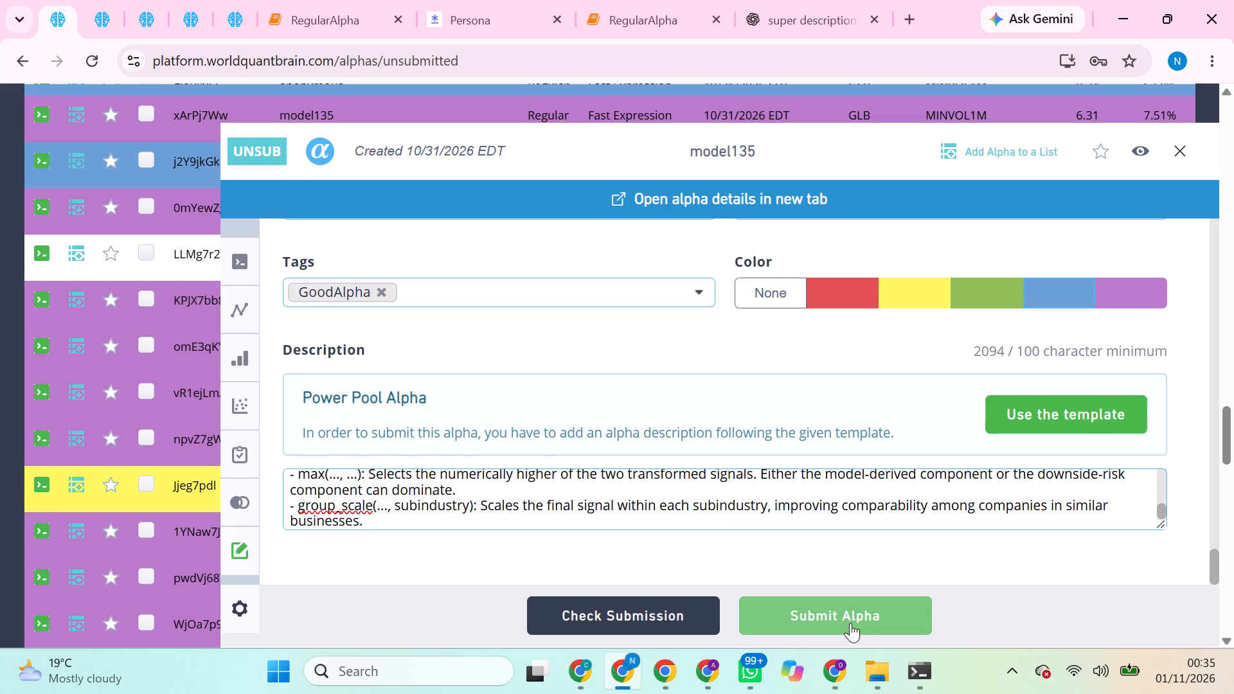